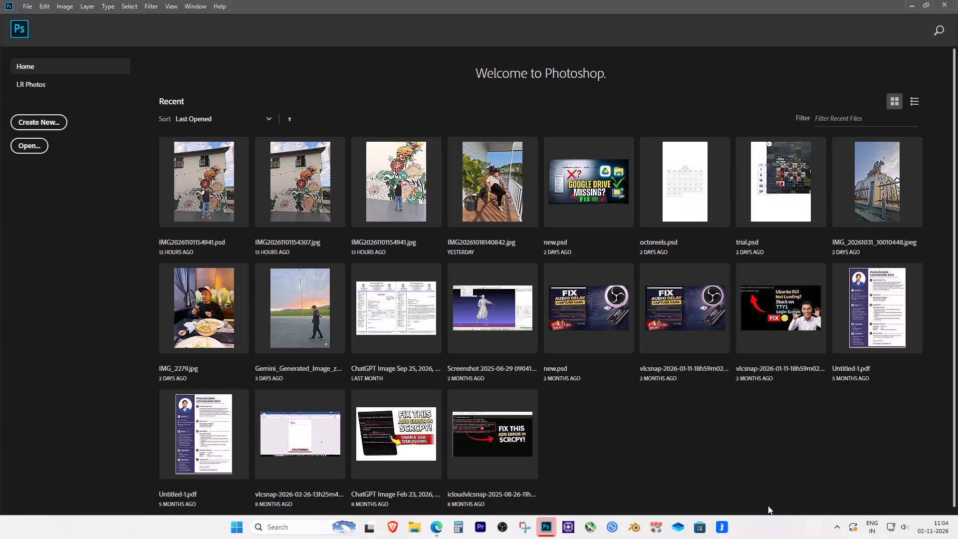
Dismiss the Quick Share notification for the image received from the phone.
left_click(840, 490)
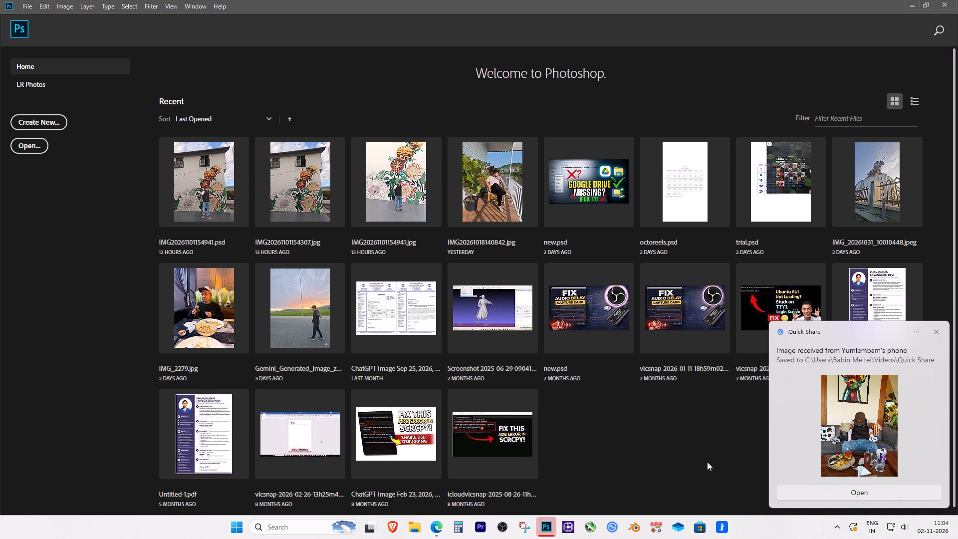
left_click(938, 329)
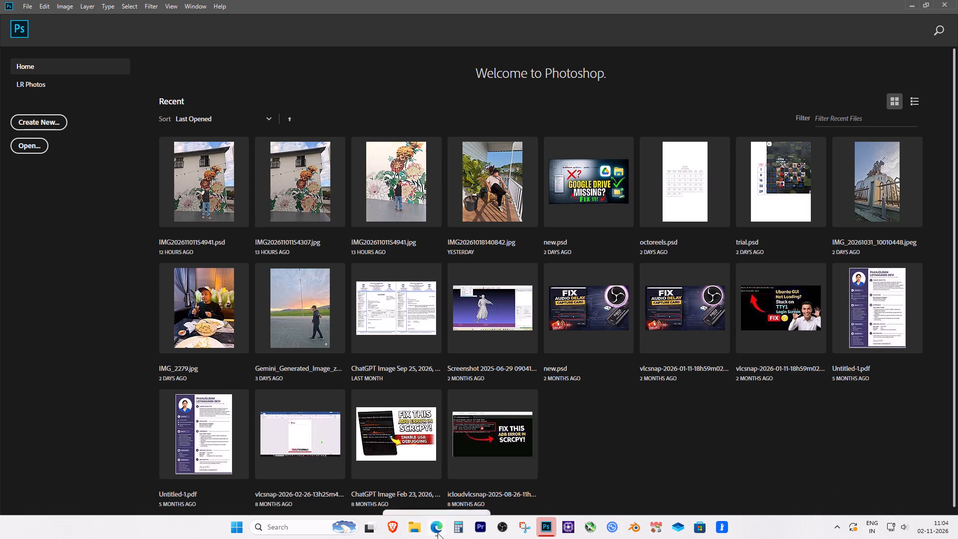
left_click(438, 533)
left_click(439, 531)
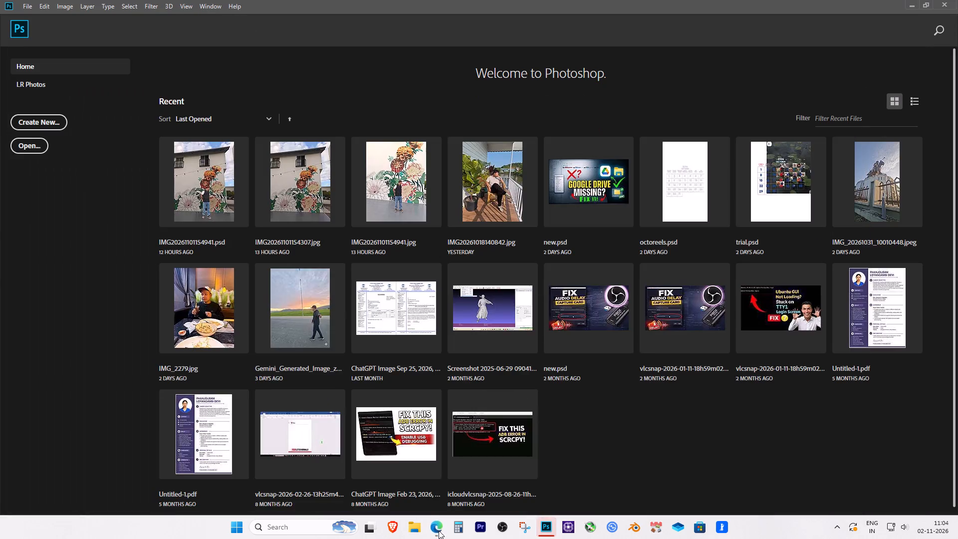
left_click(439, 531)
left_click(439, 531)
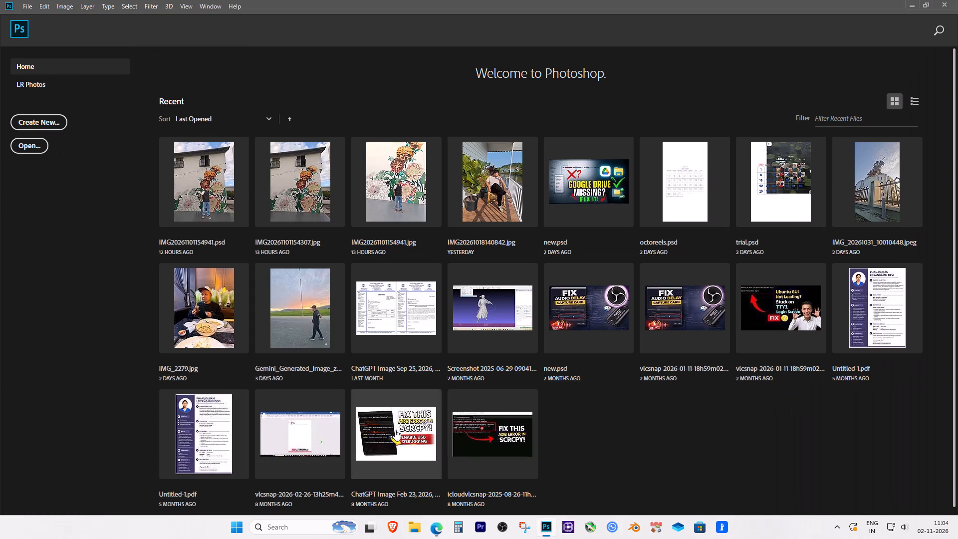
Open the photo IMG20261101161150.jpg from the Quick Share folder in Videos.
left_click(30, 144)
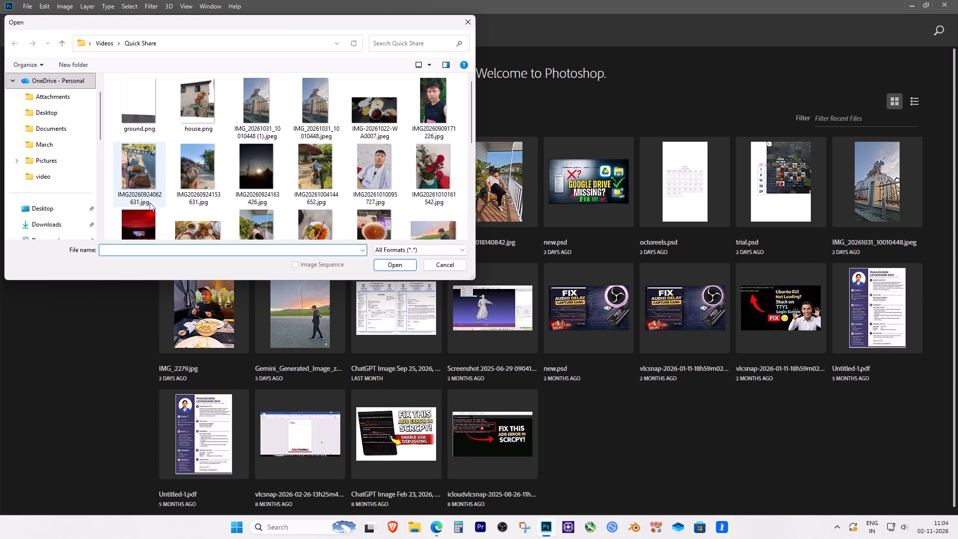
scroll(150, 203, "down", 5)
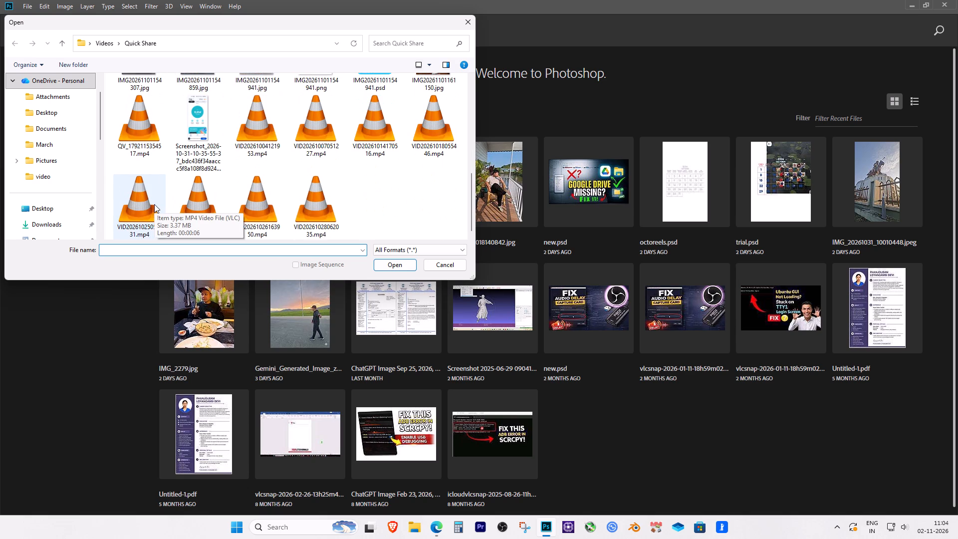
scroll(154, 204, "down", 2)
scroll(154, 206, "up", 2)
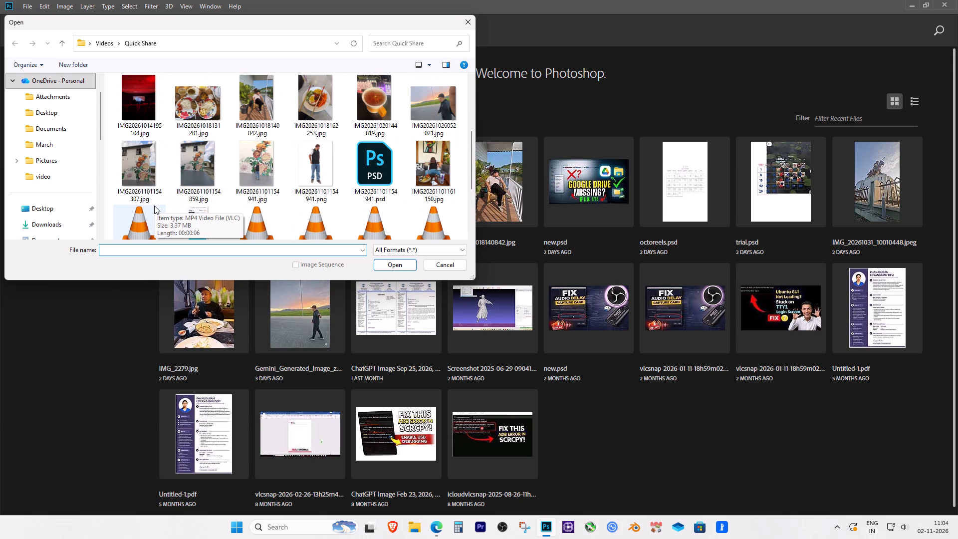
double_click(433, 165)
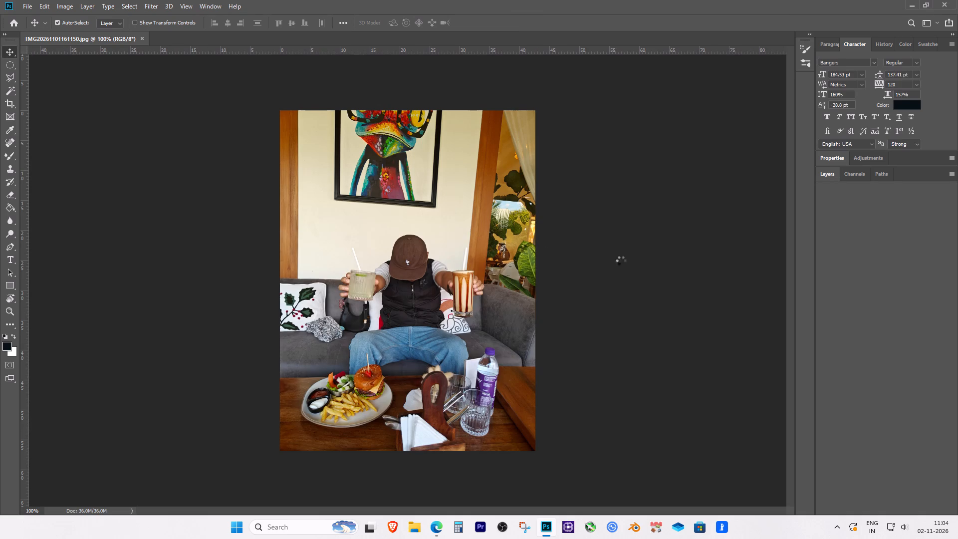
Unlock the Background layer of the photo so it becomes a regular layer.
left_click(826, 179)
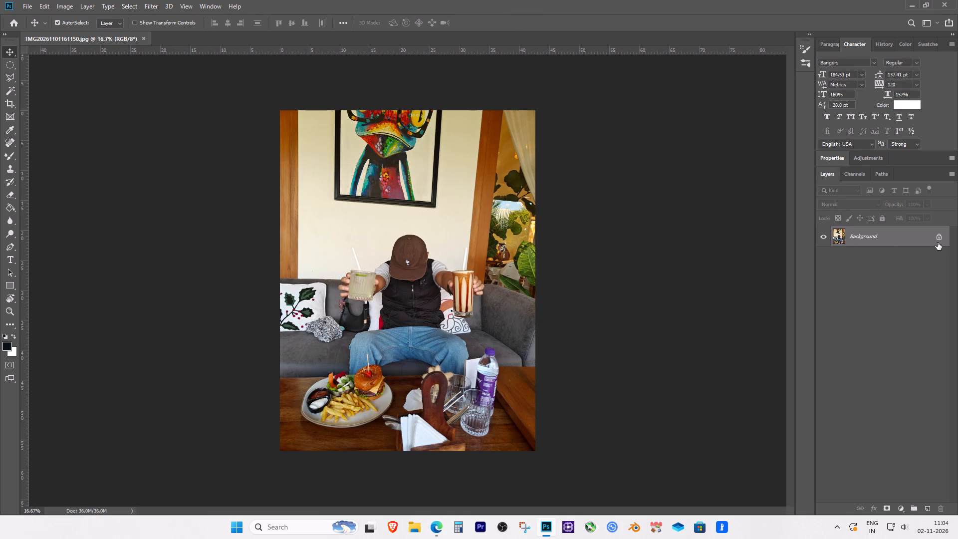
left_click(938, 239)
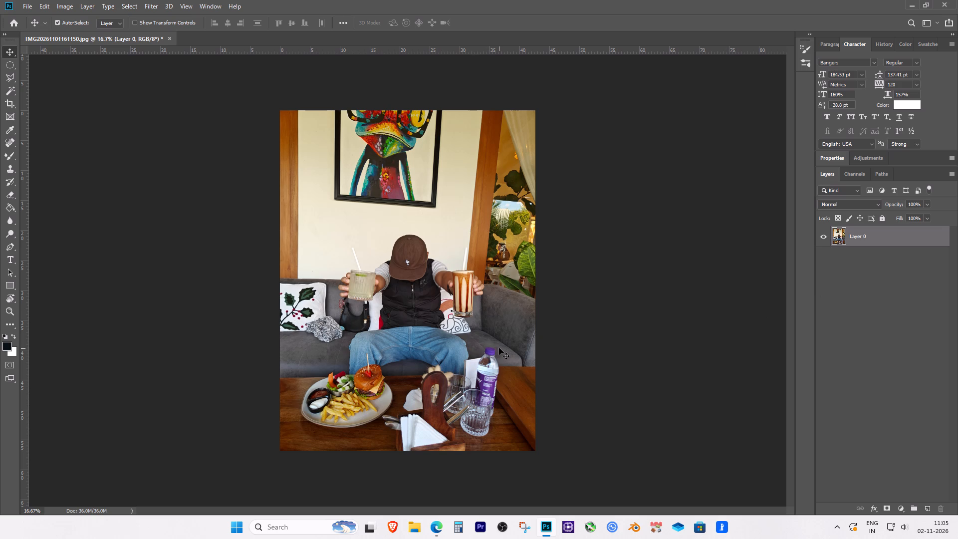
Compare the two held-out drinks in the photo with the Pinterest reference image in Microsoft Edge.
key("ctrl+equal")
key("ctrl+equal")
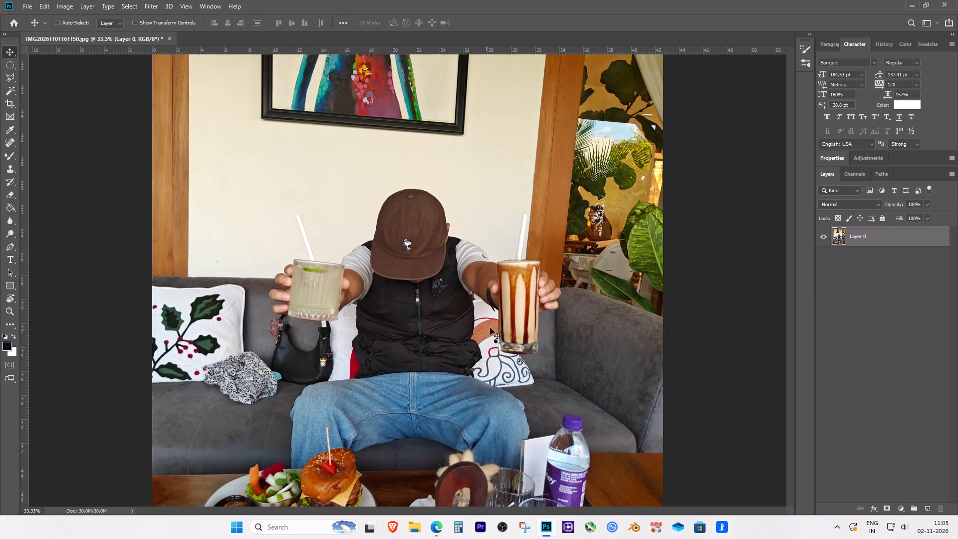
key("ctrl+equal")
key("ctrl+equal")
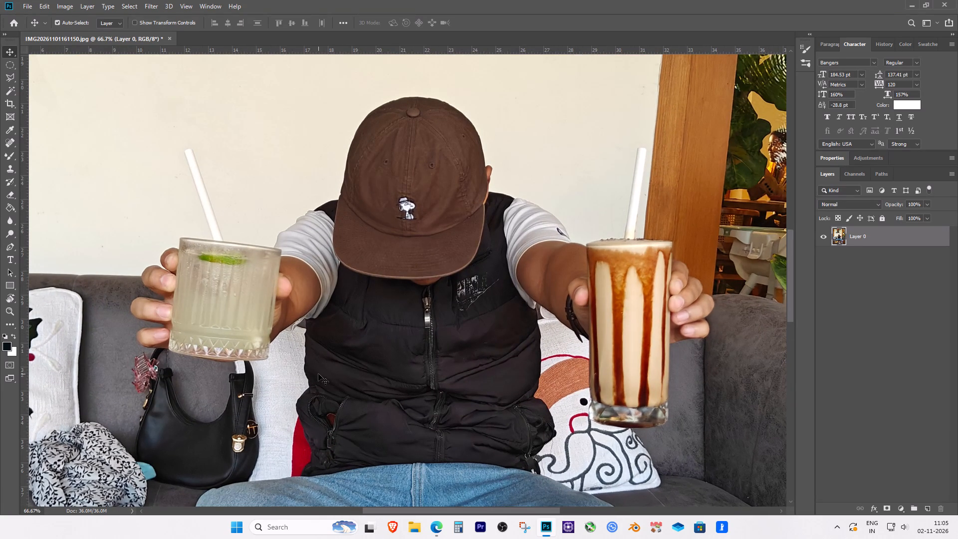
left_click(432, 526)
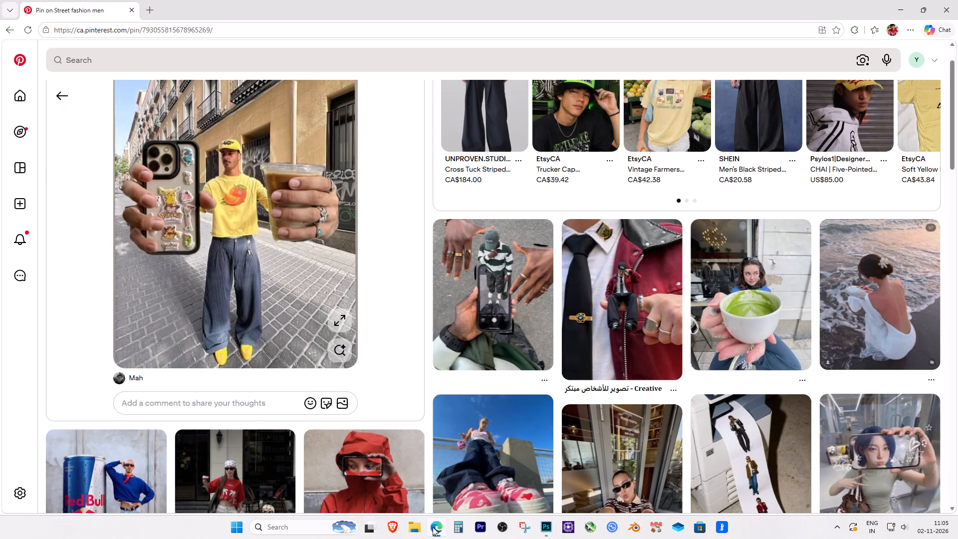
left_click(433, 527)
left_click(433, 527)
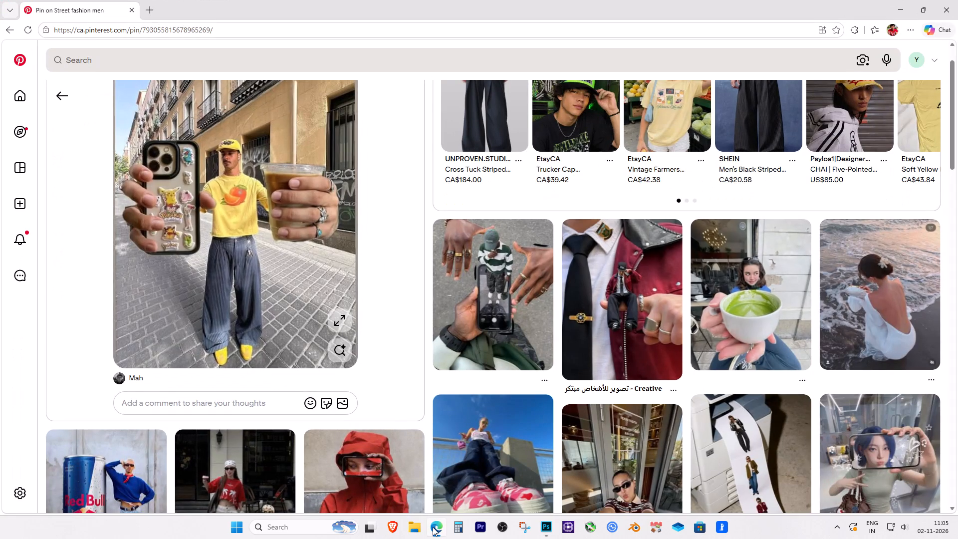
left_click(433, 527)
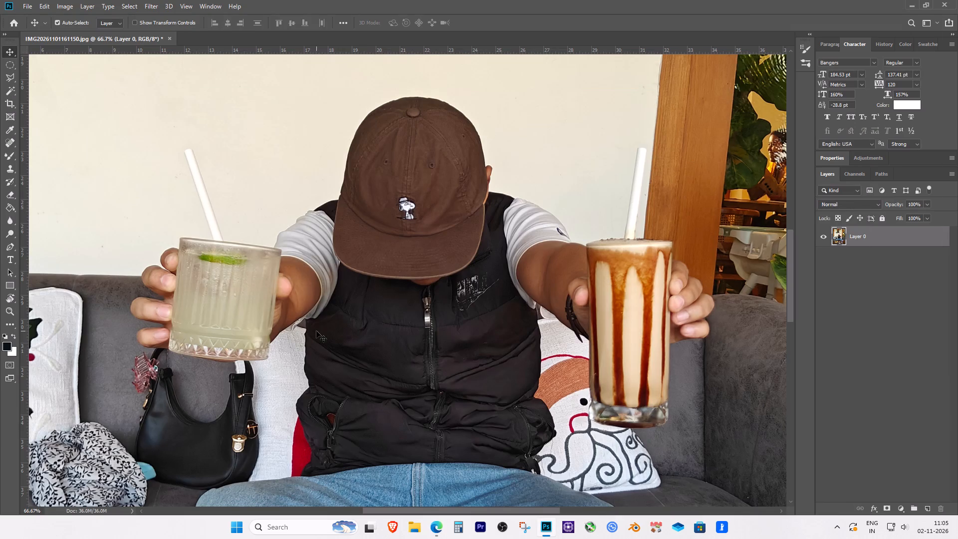
Start a Pen tool path at the lime drink glass's lower edge and trace the palm edge up to beneath the thumb.
key("p")
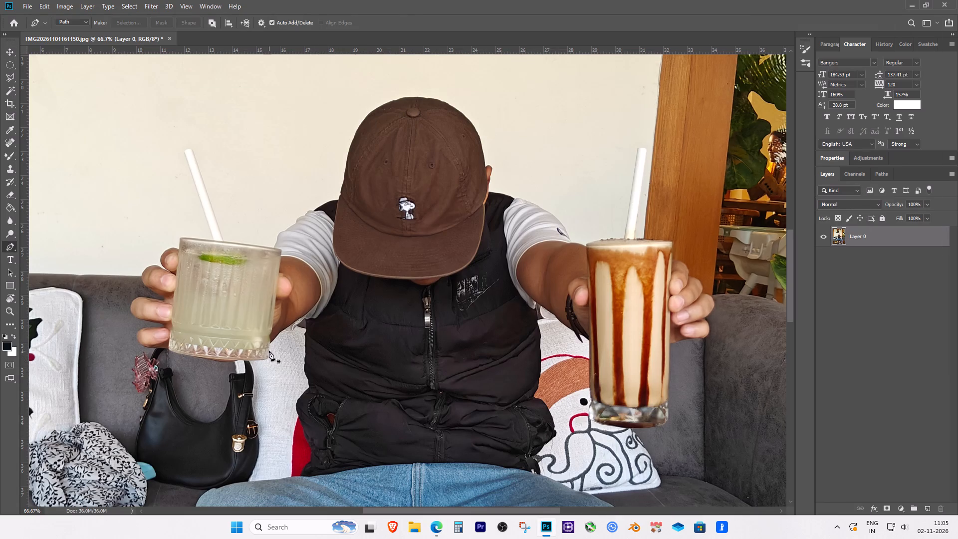
key("ctrl+equal")
key("ctrl+equal")
key("space")
key("space")
key("space")
key("space")
key("space")
key("space")
key("space")
key("space")
key("space")
key("space")
key("space")
key("space")
key("space")
key("space")
key("space")
key("space")
key("space")
key("space")
key("space")
key("space")
left_click_drag(192, 365, 490, 362)
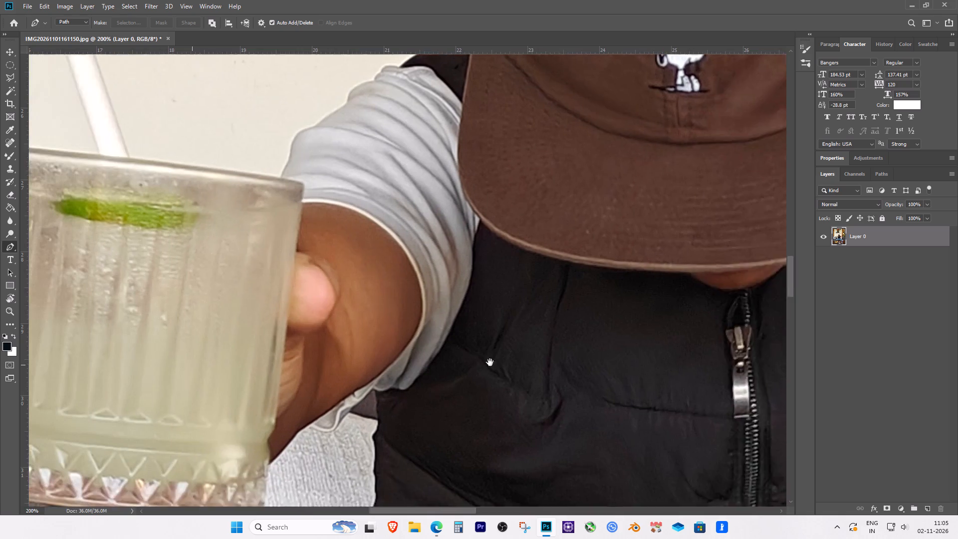
left_click_drag(490, 362, 564, 328)
key("space")
key("space")
key("space")
key("space")
key("space")
key("space")
key("space")
key("space")
key("space")
key("space")
key("space")
key("space")
key("space")
key("space")
key("space")
key("space")
key("space")
key("space")
key("space")
key("space")
left_click_drag(401, 406, 501, 349)
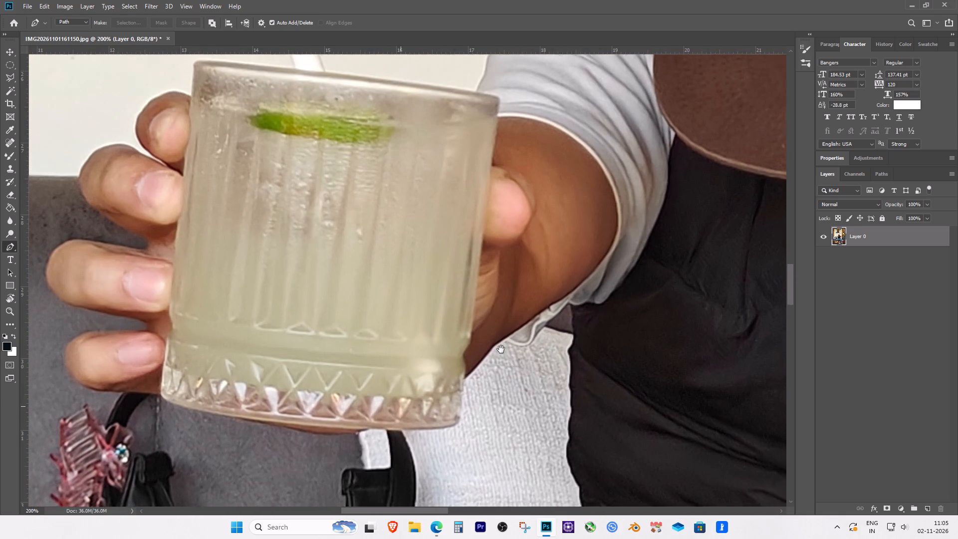
left_click_drag(501, 349, 503, 346)
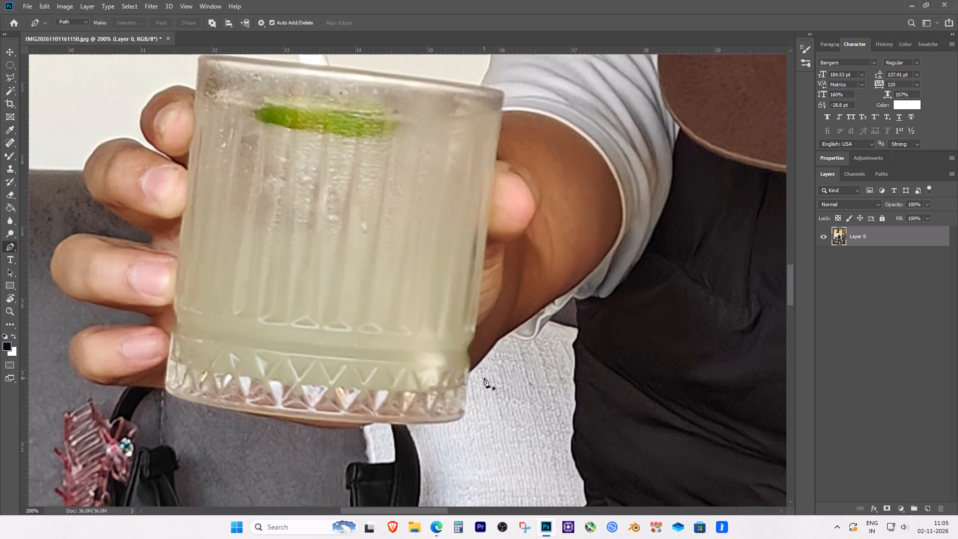
left_click(478, 330)
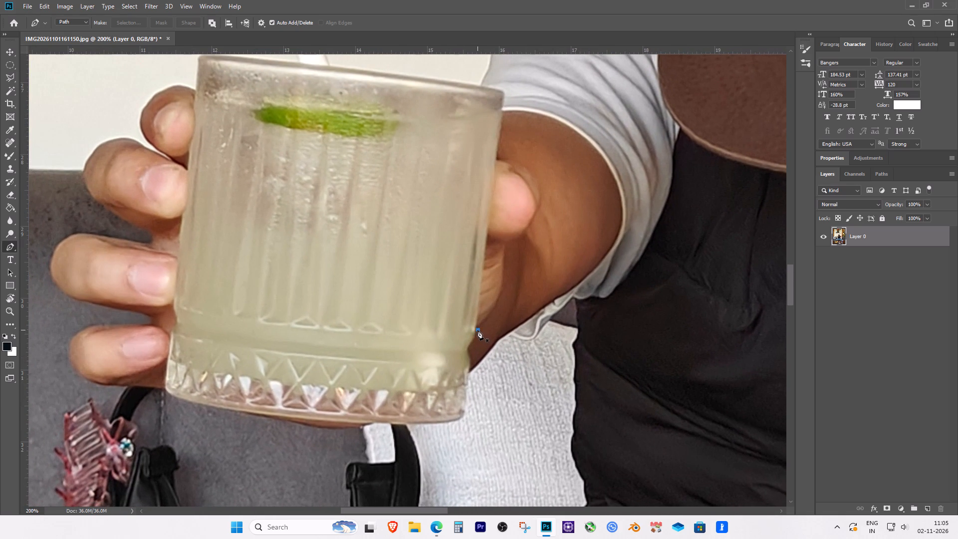
left_click(484, 322)
left_click(492, 314)
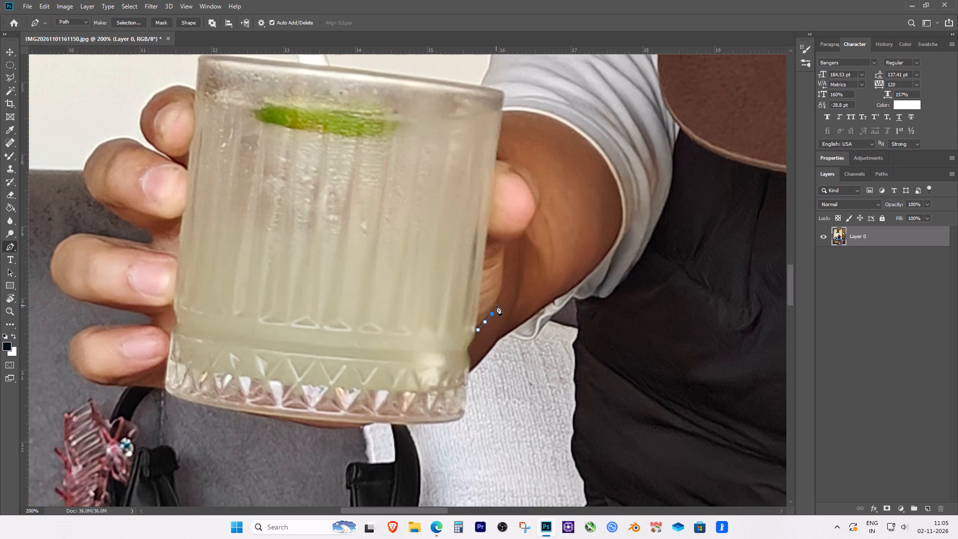
left_click(496, 305)
left_click(500, 298)
left_click(501, 288)
left_click(504, 281)
key("ctrl+equal")
left_click(551, 271)
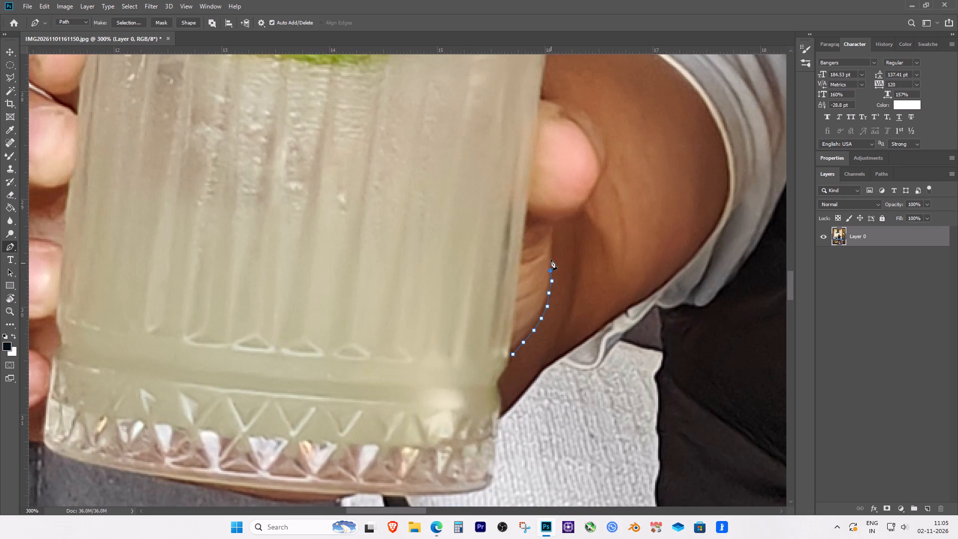
left_click(551, 256)
left_click(553, 243)
left_click(554, 232)
left_click(553, 224)
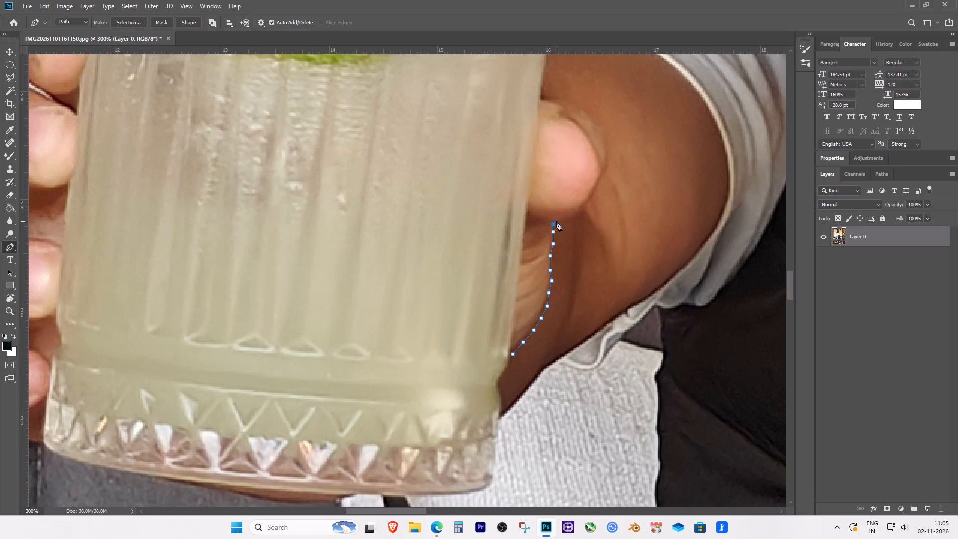
Continue the path along the underside of the thumb and around to its tip against the forearm.
left_click(557, 221)
left_click(565, 220)
left_click(572, 218)
left_click(579, 213)
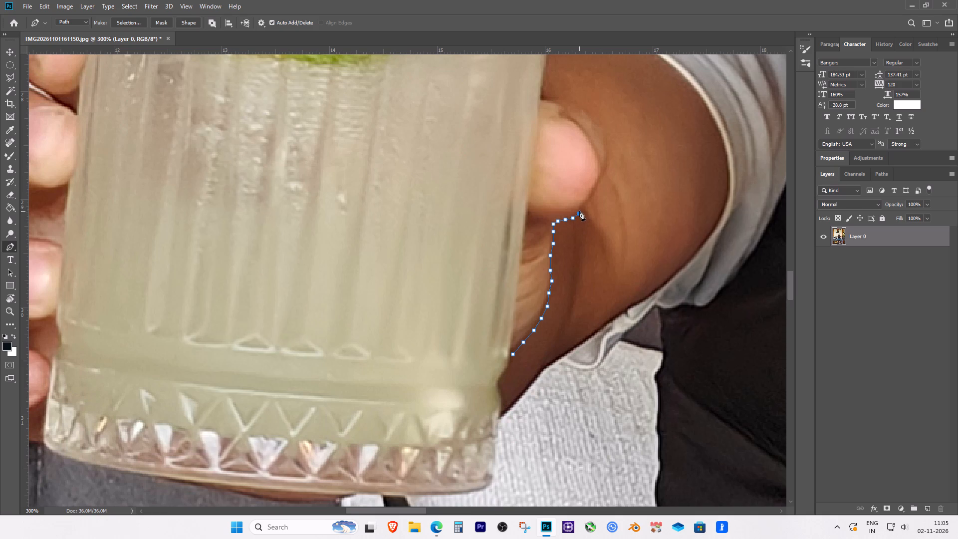
left_click(582, 208)
key("space")
key("space")
key("space")
key("space")
key("space")
key("space")
key("space")
key("space")
key("space")
key("space")
left_click_drag(627, 201, 436, 351)
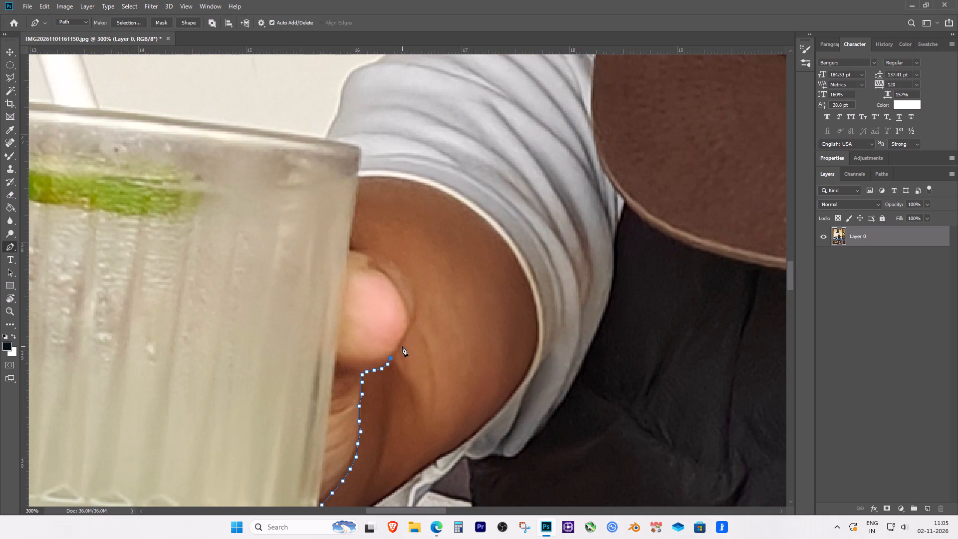
left_click(401, 345)
left_click(406, 337)
left_click(410, 330)
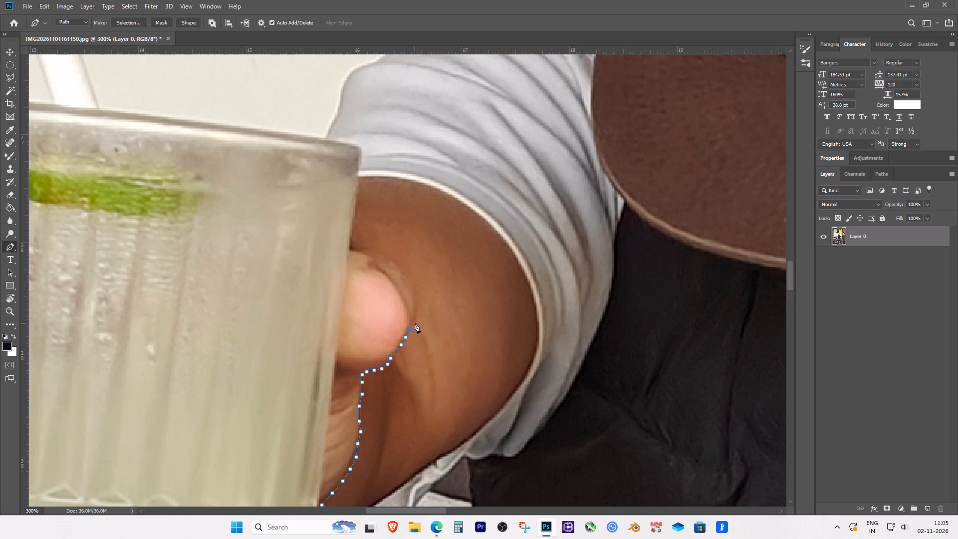
left_click(415, 323)
left_click(418, 315)
Continue the path over the upper side of the thumb back to the side of the lime drink glass.
left_click(415, 303)
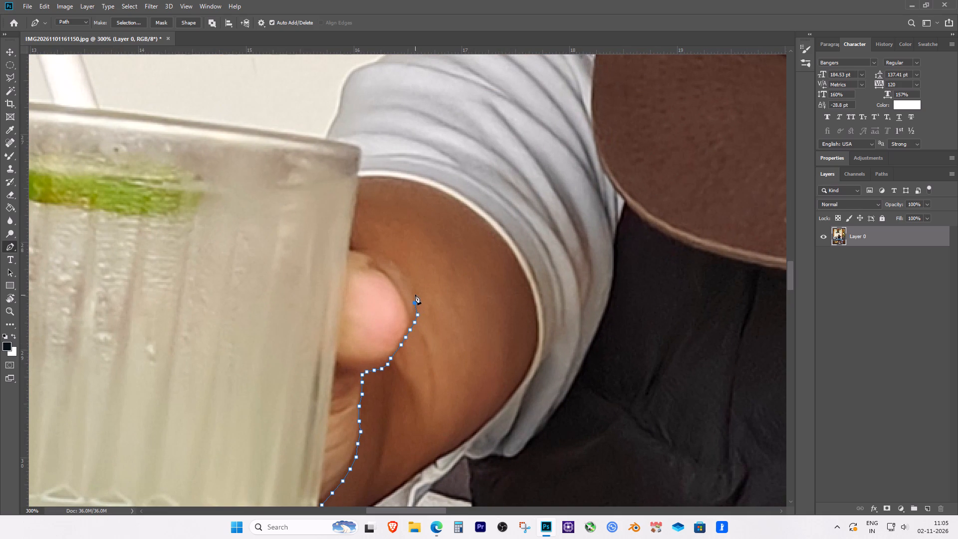
left_click(415, 291)
left_click(410, 282)
left_click(400, 271)
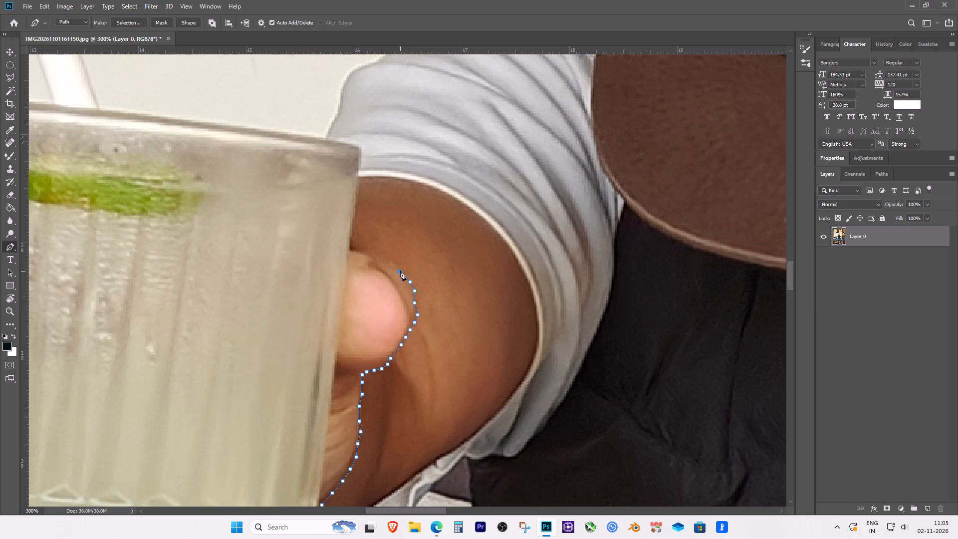
left_click(397, 264)
left_click(391, 259)
left_click(375, 251)
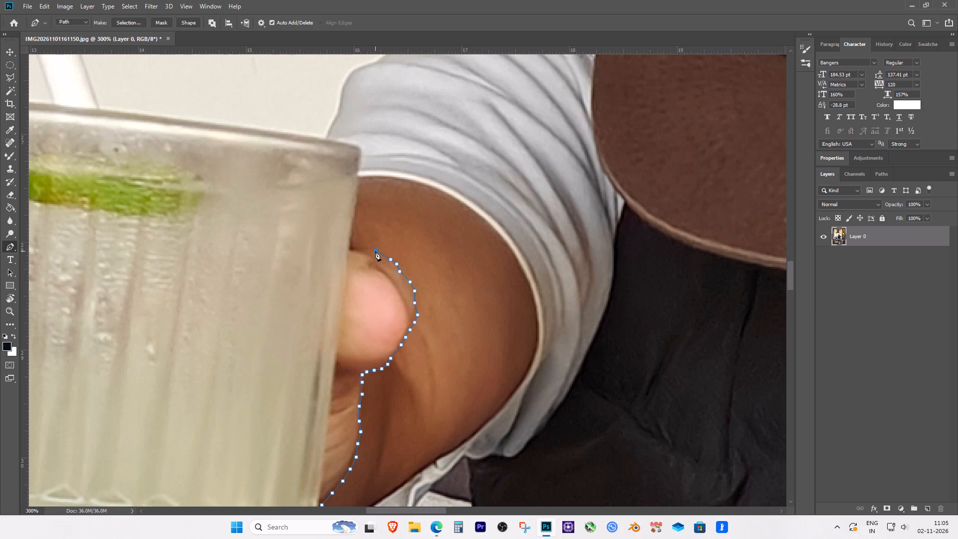
left_click(368, 249)
left_click(358, 248)
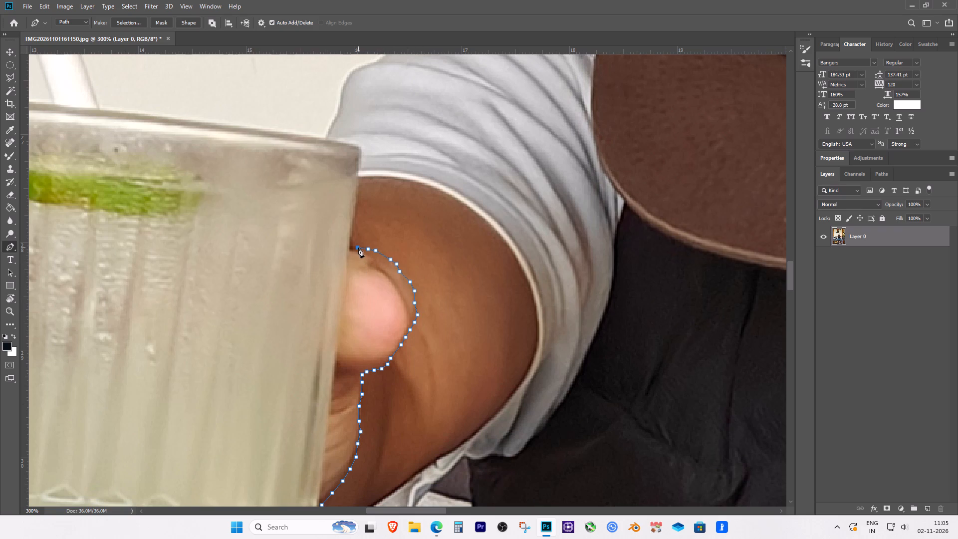
left_click(352, 248)
left_click(349, 247)
left_click(349, 242)
Extend the path up the side of the lime drink glass to the corner of its rim.
left_click(353, 221)
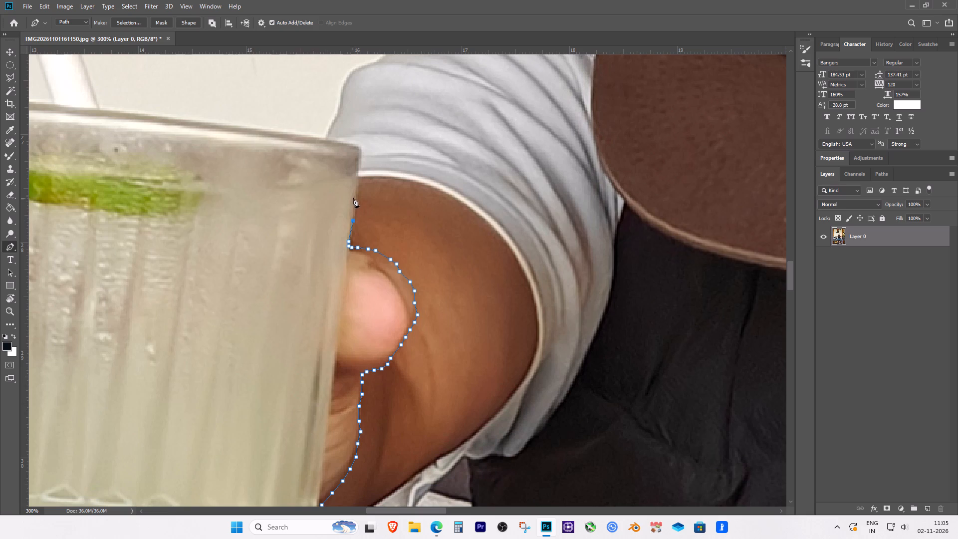
left_click(357, 196)
left_click(359, 179)
left_click(359, 163)
left_click(360, 151)
left_click(360, 148)
Continue the path around the rim's corner and onto the top edge of the lime drink glass.
key("space")
key("space")
key("space")
key("space")
key("space")
key("space")
key("space")
key("space")
key("space")
key("space")
key("space")
left_click_drag(326, 127, 422, 242)
left_click(441, 256)
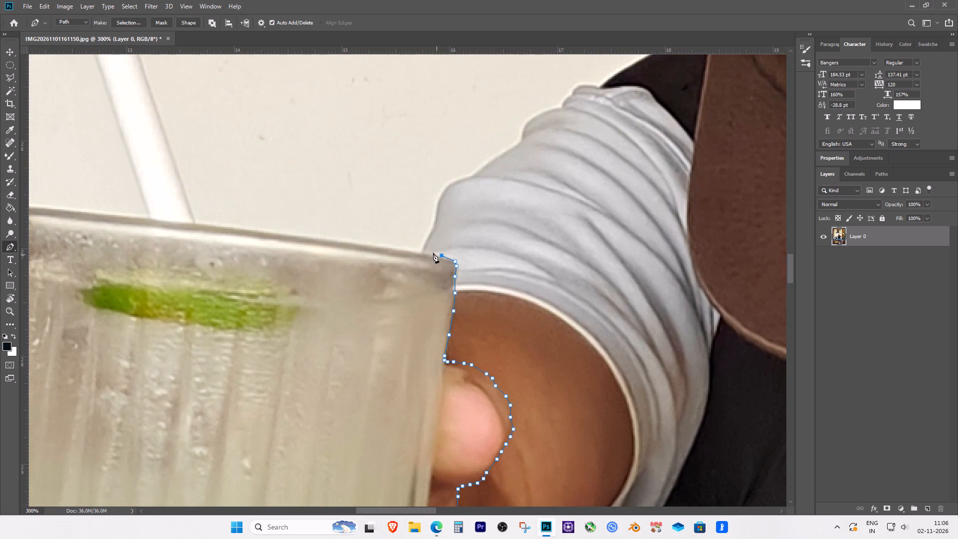
left_click(429, 254)
left_click(410, 251)
left_click(392, 248)
Extend the path along the glass's top rim until it is above the lime slice.
key("ctrl+equal")
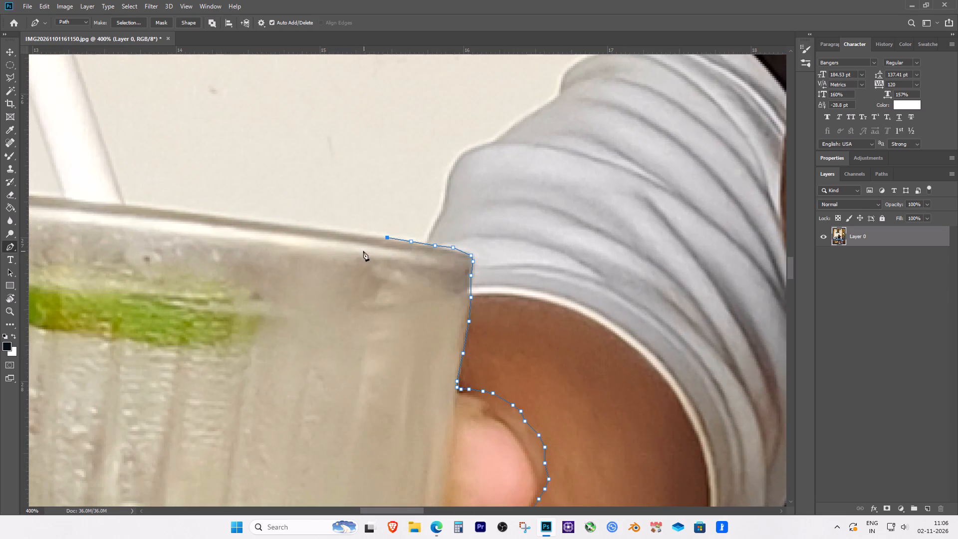
key("space")
key("space")
key("space")
key("space")
key("space")
key("space")
key("space")
key("space")
key("space")
key("space")
key("space")
left_click_drag(354, 263, 601, 325)
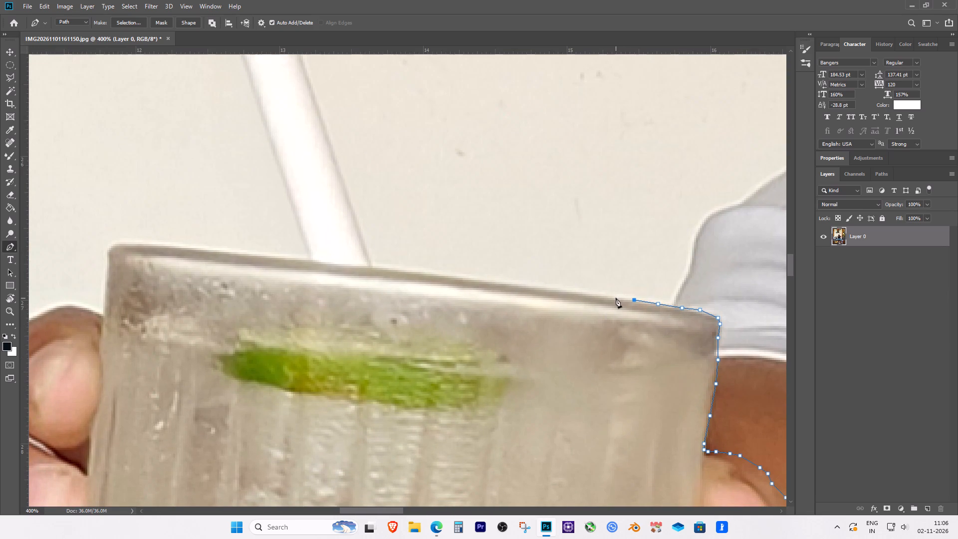
left_click(616, 298)
left_click(590, 294)
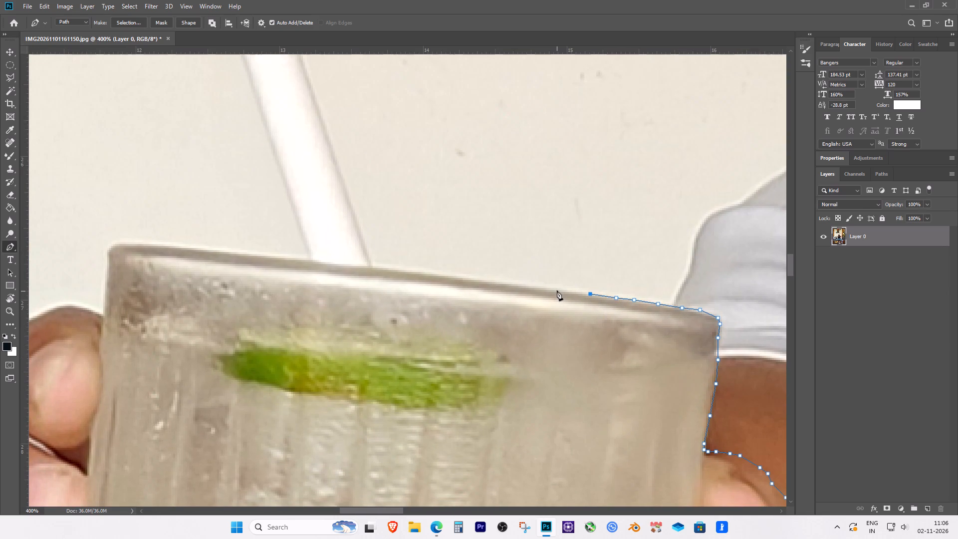
left_click(557, 290)
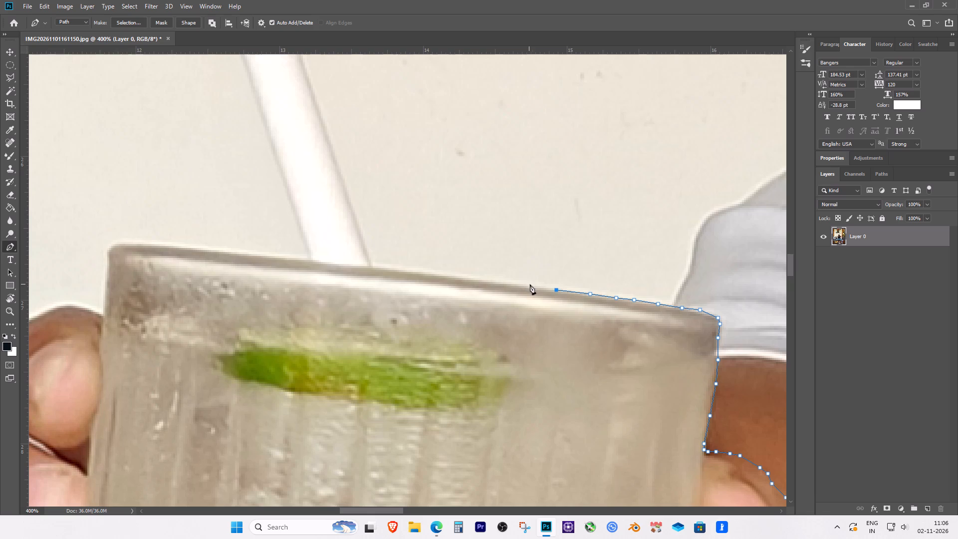
left_click(534, 286)
left_click(509, 284)
left_click(488, 280)
left_click(469, 278)
left_click(449, 276)
Continue the path along the glass's rim to the near side of the straw's base.
key("space")
key("space")
key("space")
key("space")
key("space")
key("space")
key("space")
key("space")
key("space")
left_click_drag(398, 273, 613, 319)
left_click(644, 320)
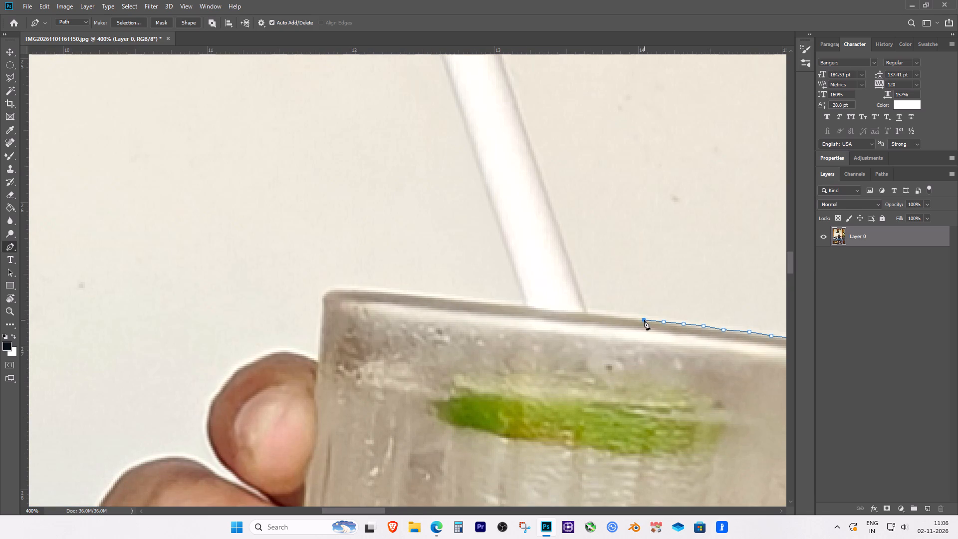
left_click(621, 316)
left_click(601, 313)
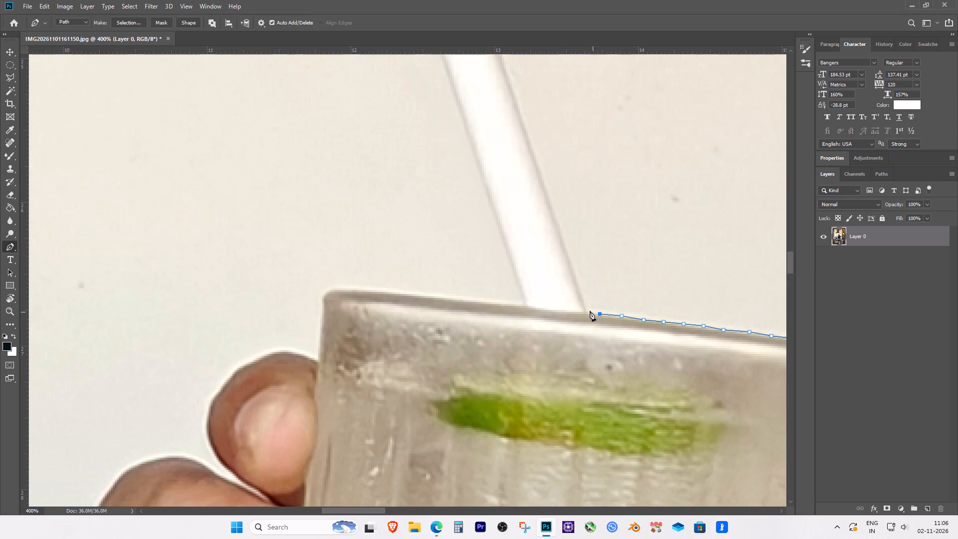
left_click(587, 310)
Turn the path upward and trace the lower part of the white straw's edge.
left_click(583, 300)
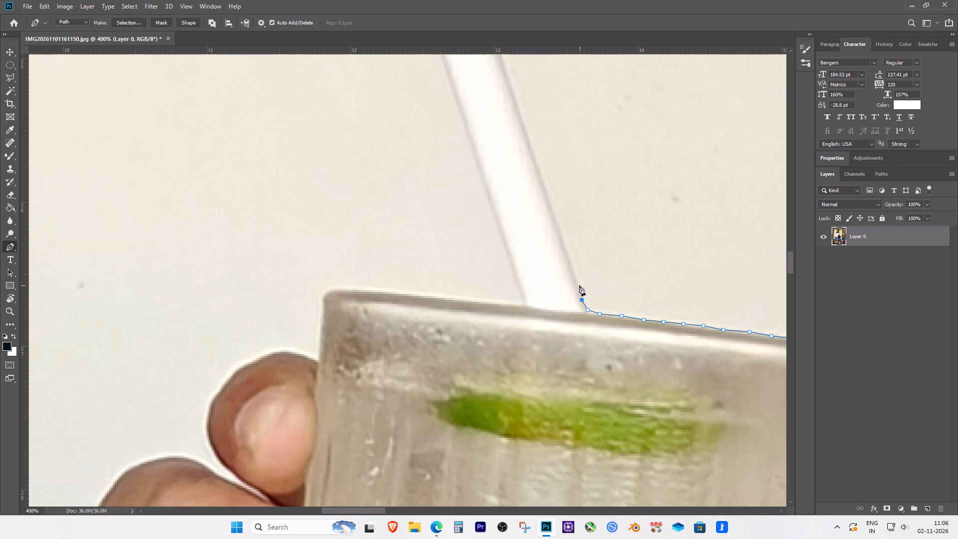
left_click(577, 284)
key("space")
key("space")
key("space")
key("space")
key("space")
key("space")
key("space")
left_click_drag(593, 261, 556, 369)
left_click(532, 366)
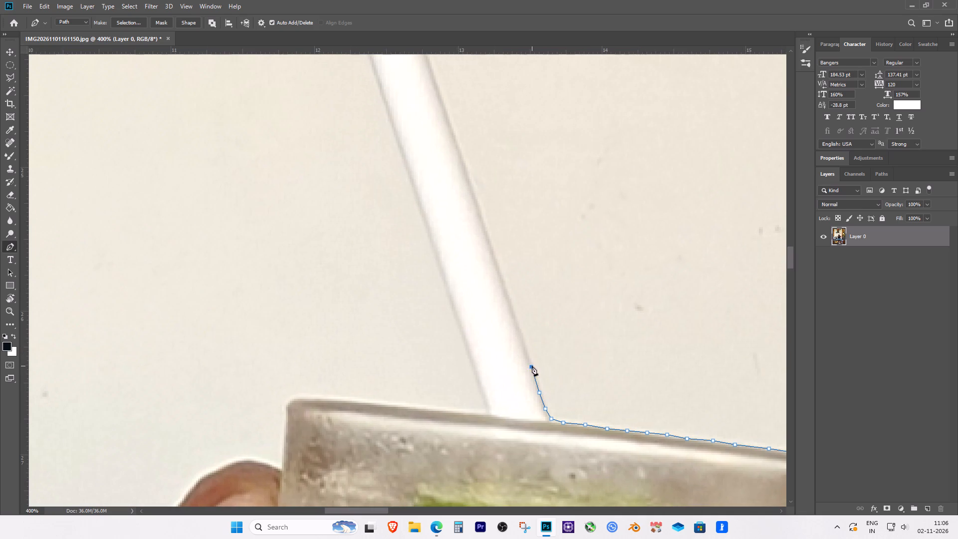
left_click(525, 344)
left_click(520, 328)
key("space")
key("space")
key("space")
key("space")
key("space")
key("space")
key("space")
key("space")
key("space")
key("space")
key("space")
key("space")
key("space")
key("space")
key("space")
key("space")
key("space")
key("space")
left_click_drag(523, 287, 527, 301)
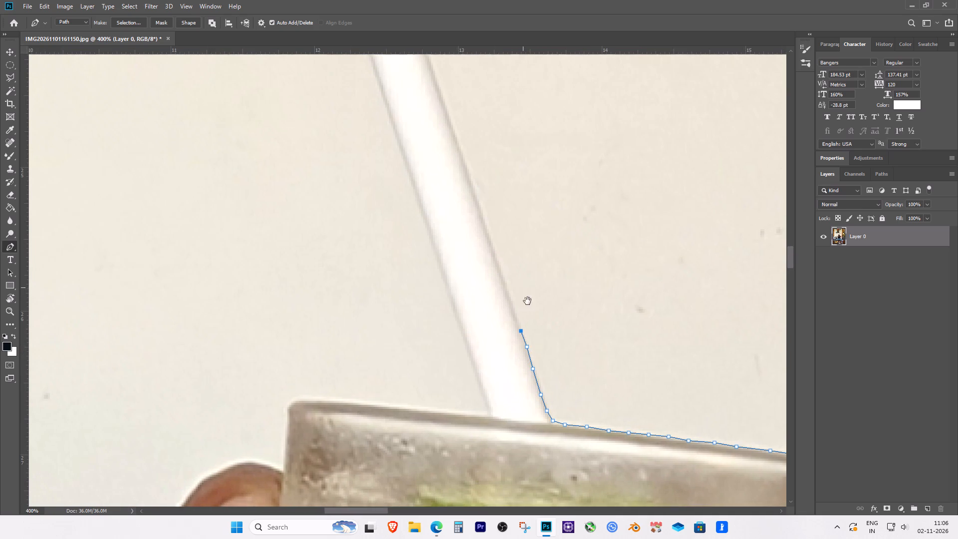
left_click_drag(527, 301, 498, 360)
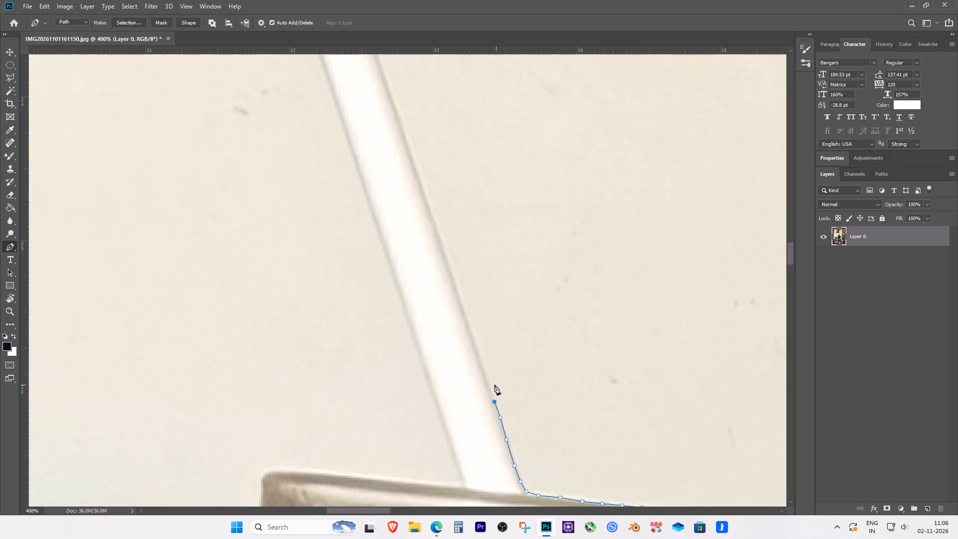
left_click(487, 379)
left_click(479, 358)
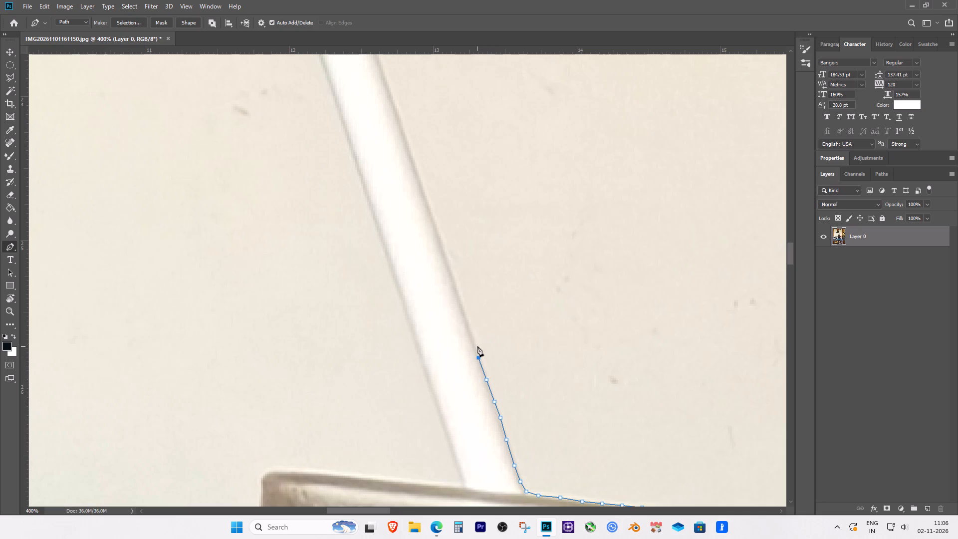
left_click(474, 343)
Continue the path up the same edge along the middle of the straw.
key("space")
key("space")
key("space")
key("space")
key("space")
key("space")
key("space")
left_click_drag(493, 323, 451, 436)
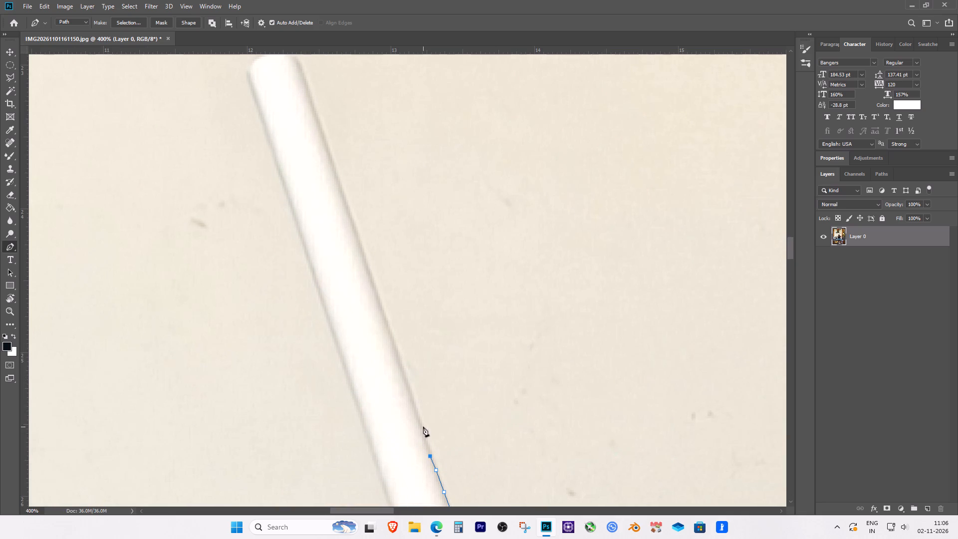
left_click(422, 426)
left_click(415, 404)
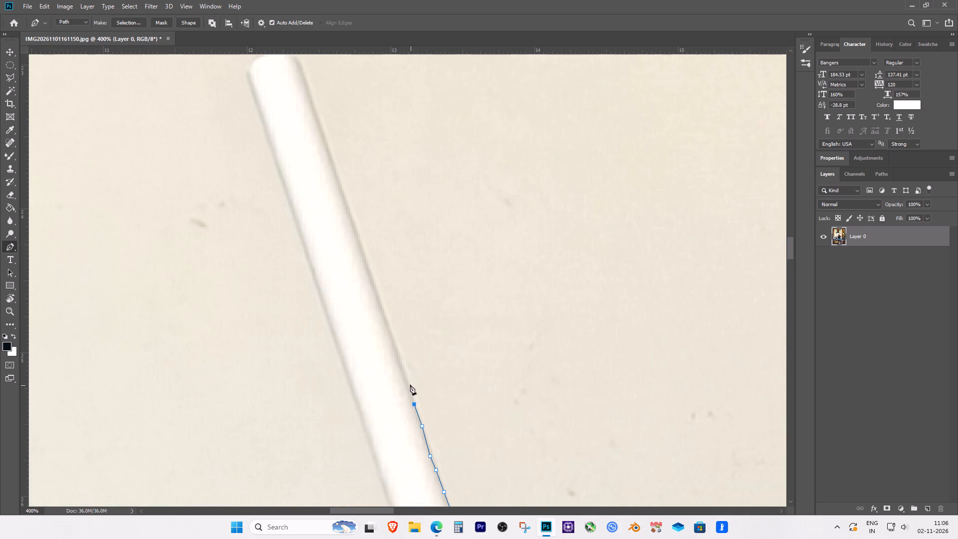
left_click(409, 383)
key("space")
key("space")
key("space")
key("space")
key("space")
key("space")
left_click_drag(412, 329, 422, 406)
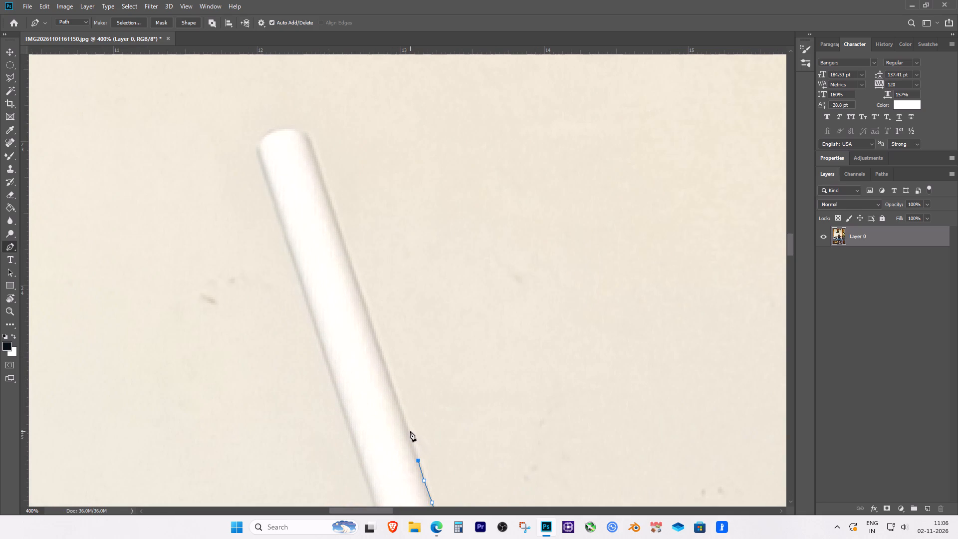
left_click(409, 431)
left_click(402, 410)
left_click(393, 387)
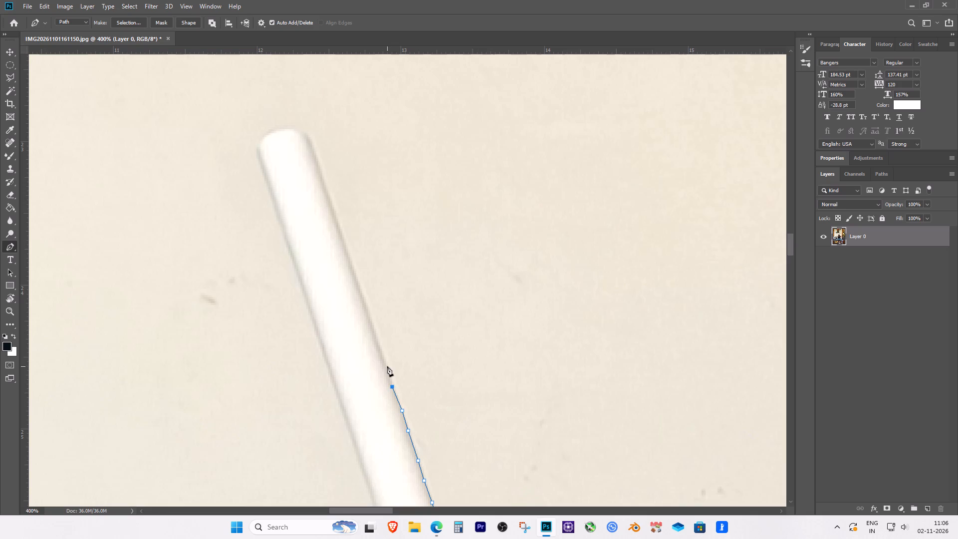
left_click(386, 366)
left_click(381, 349)
Extend the path up the remaining edge of the straw to just below its rounded tip.
key("space")
key("space")
key("space")
key("space")
key("space")
key("space")
left_click_drag(395, 331, 406, 405)
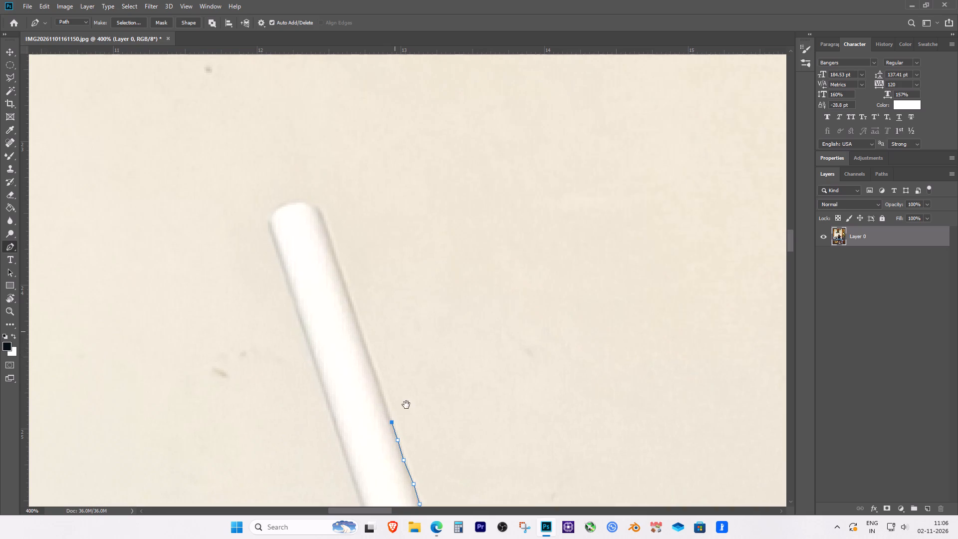
left_click_drag(406, 405, 406, 405)
left_click(386, 416)
left_click(380, 398)
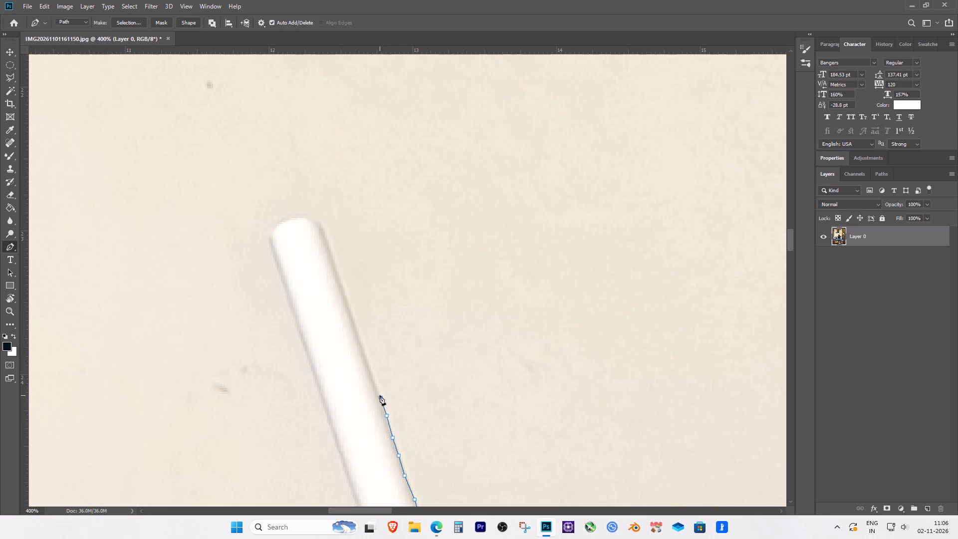
left_click(375, 382)
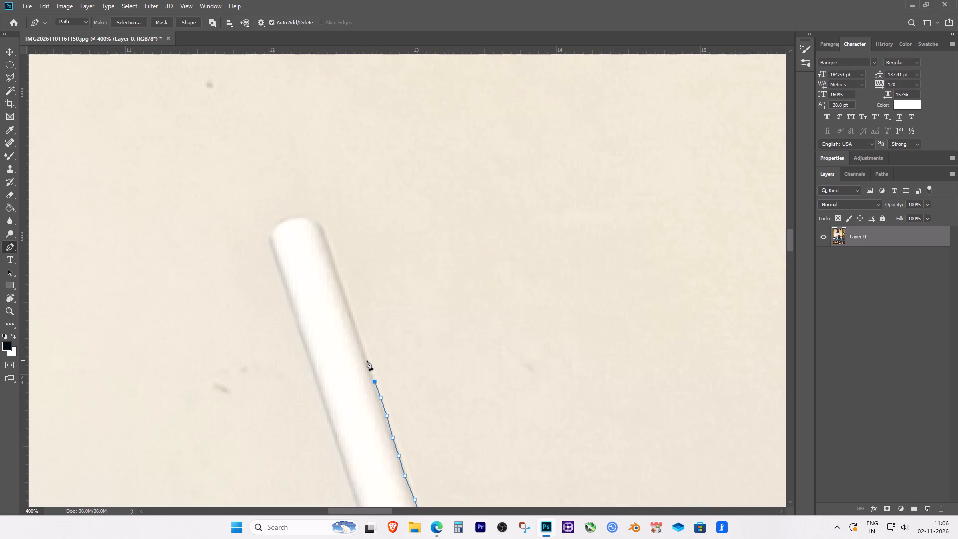
left_click(367, 360)
key("space")
key("space")
key("space")
key("space")
key("space")
key("space")
key("space")
key("space")
left_click_drag(380, 344, 404, 430)
left_click(385, 427)
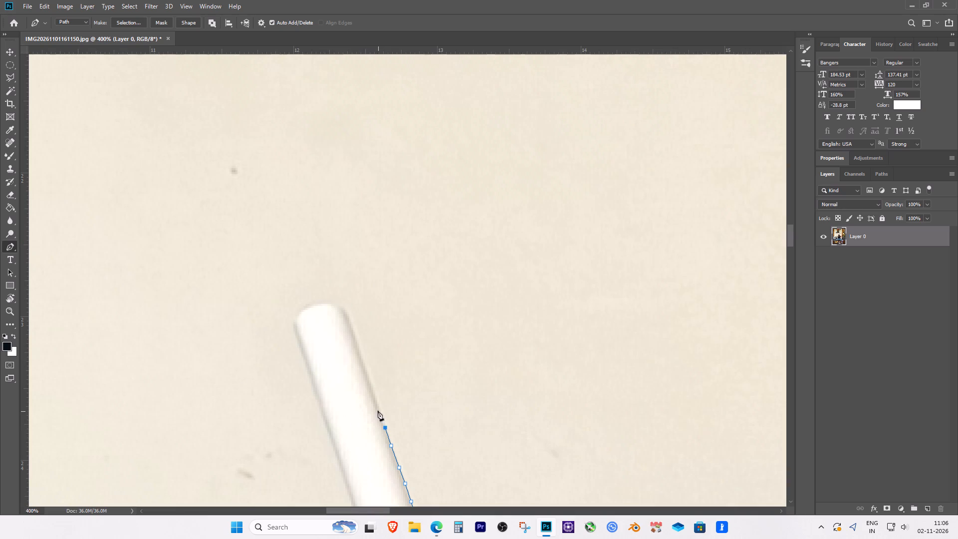
left_click(378, 411)
left_click(374, 393)
left_click(368, 375)
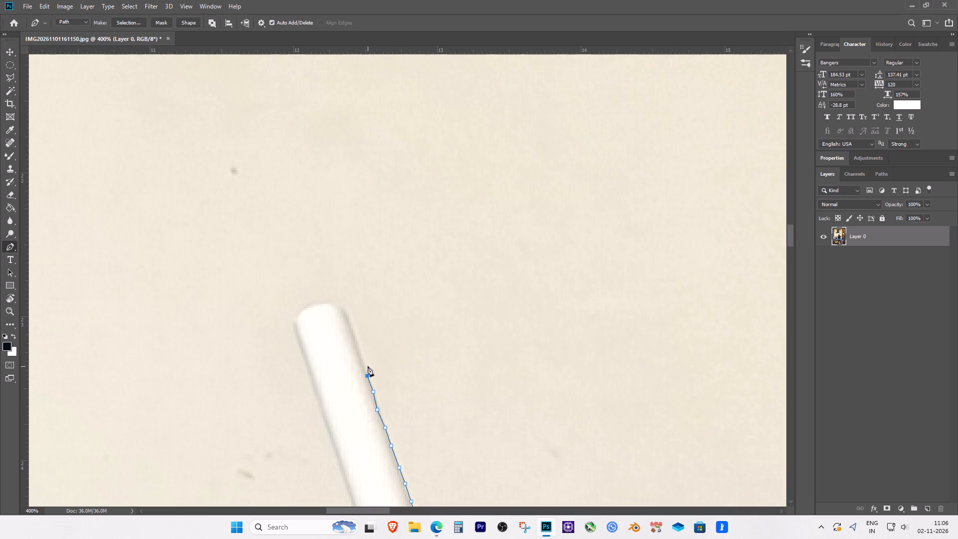
left_click(361, 356)
left_click(356, 344)
left_click(354, 334)
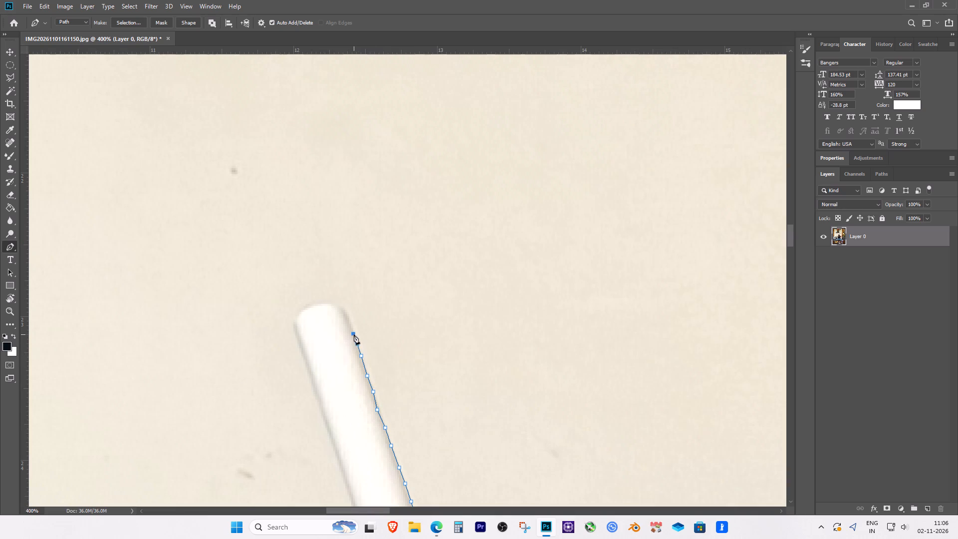
left_click(350, 324)
left_click(348, 321)
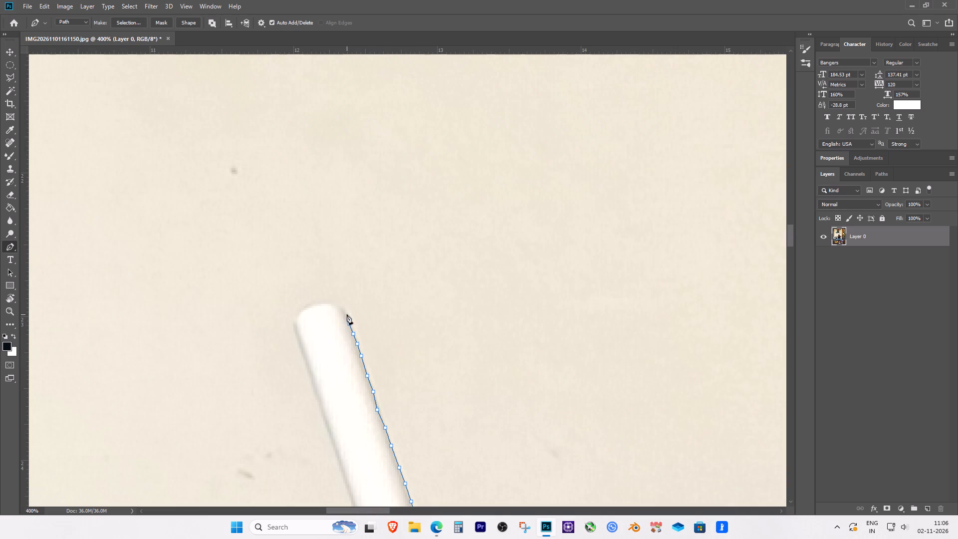
Trace the path around the straw's rounded tip to its opposite corner.
left_click(347, 313)
left_click(343, 308)
left_click(338, 304)
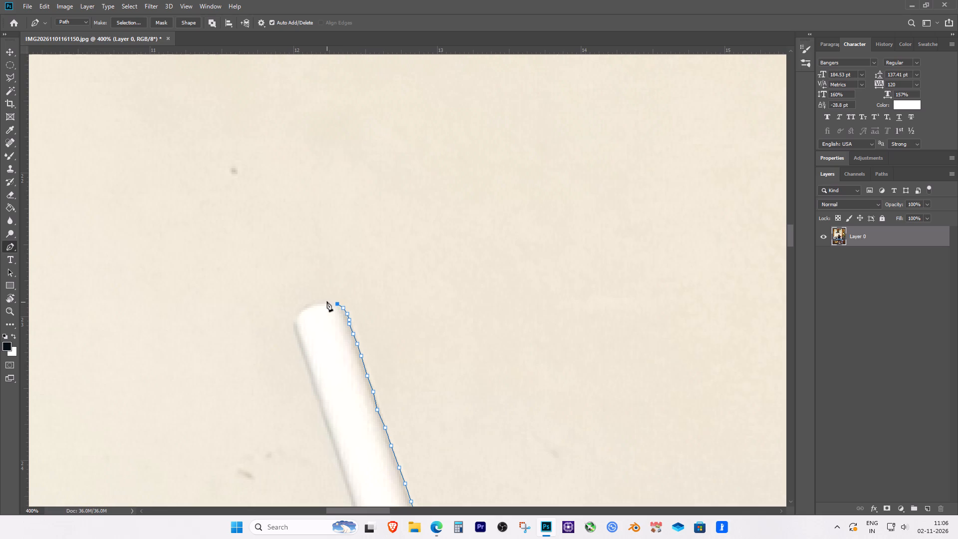
left_click(327, 301)
left_click(320, 301)
left_click(311, 302)
left_click(305, 306)
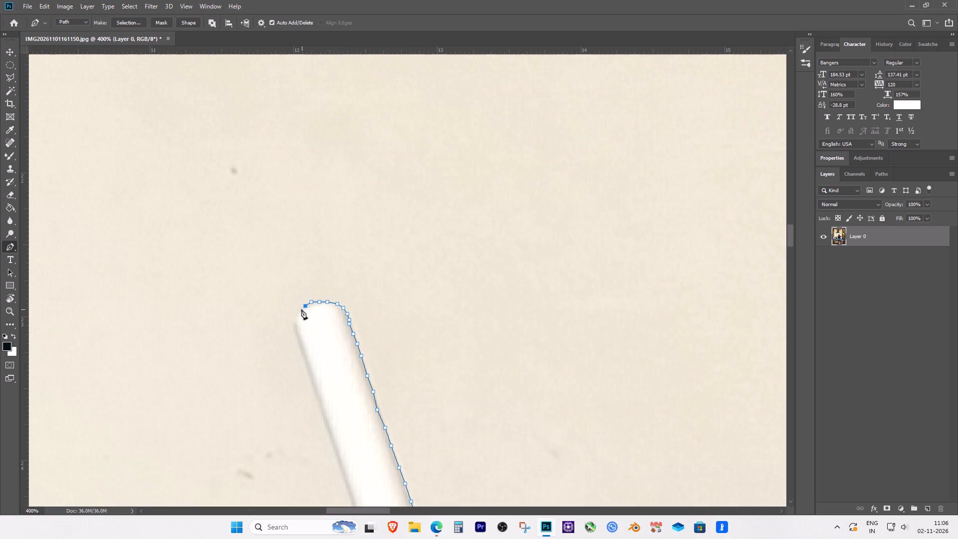
left_click(301, 309)
left_click(294, 316)
Continue the path around the corner of the straw's tip and start down its opposite edge.
key("space")
key("space")
key("space")
key("space")
key("space")
left_click_drag(287, 363, 363, 294)
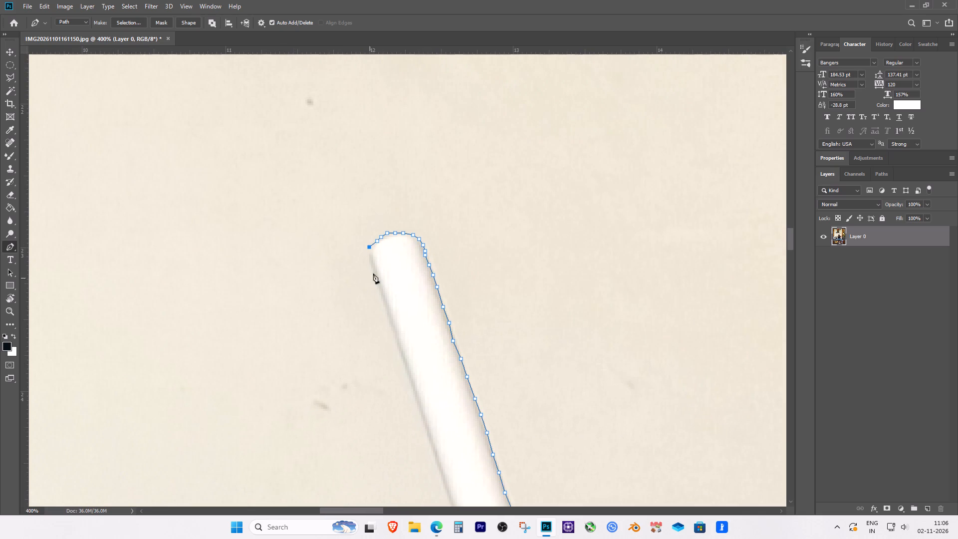
left_click(370, 256)
left_click(370, 261)
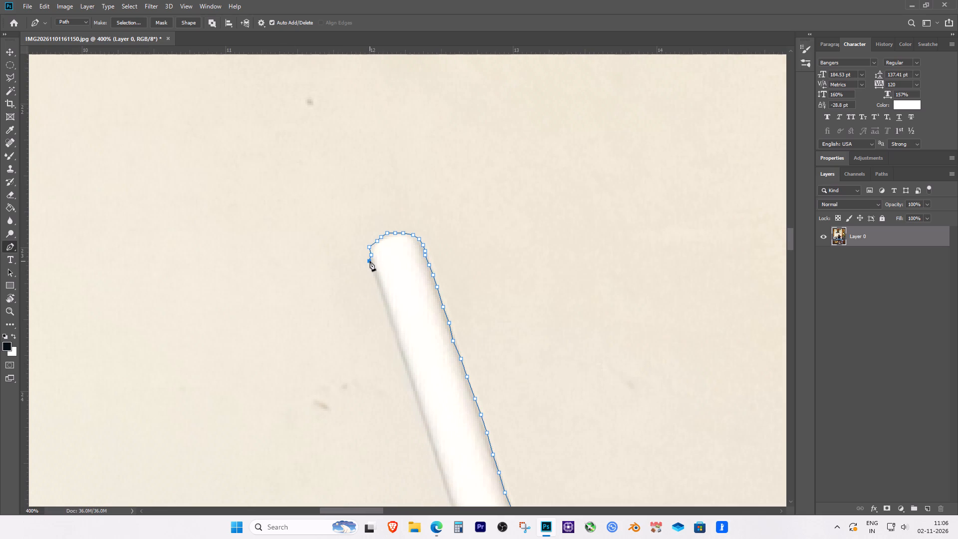
left_click(372, 269)
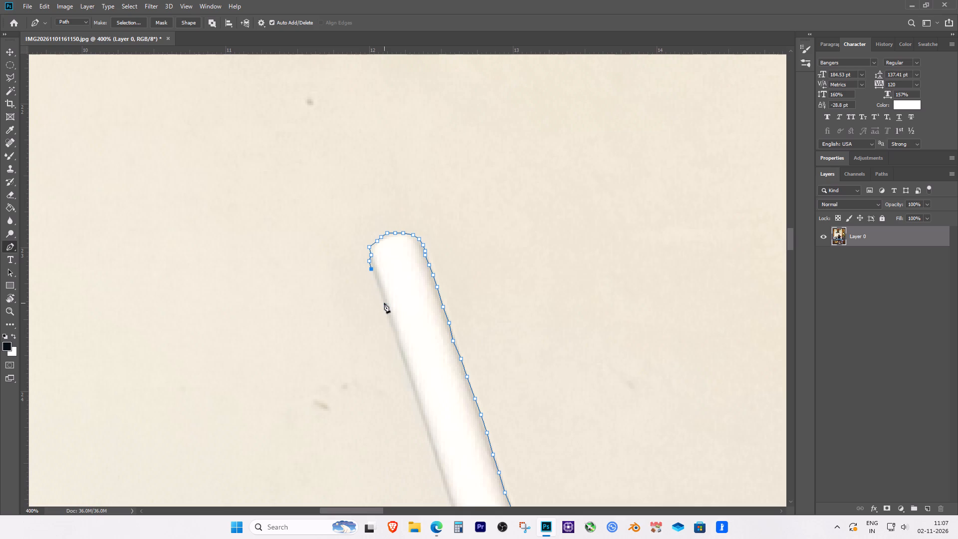
left_click(384, 303)
Trace the path down the upper part of the straw's second edge.
key("space")
key("space")
key("space")
key("space")
key("space")
left_click_drag(426, 395, 411, 279)
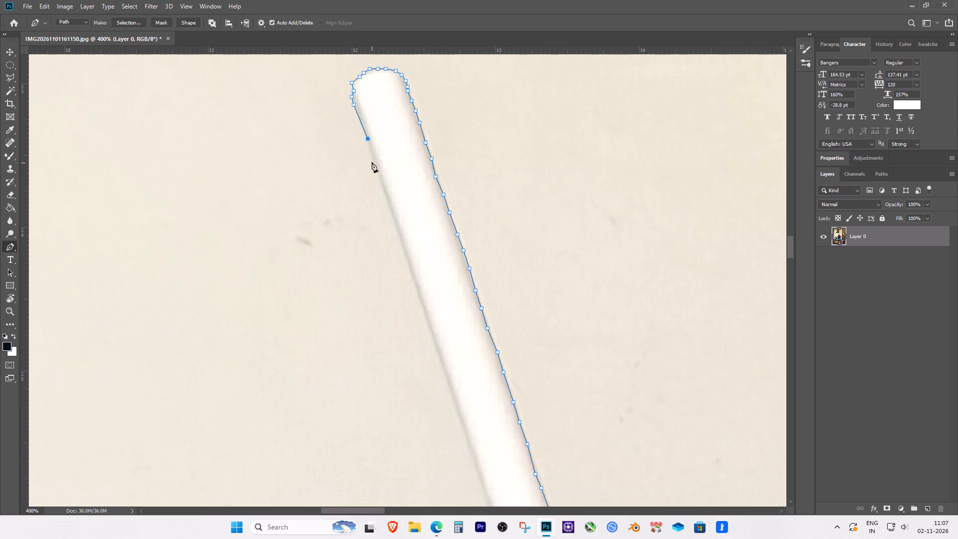
left_click(373, 161)
left_click(379, 177)
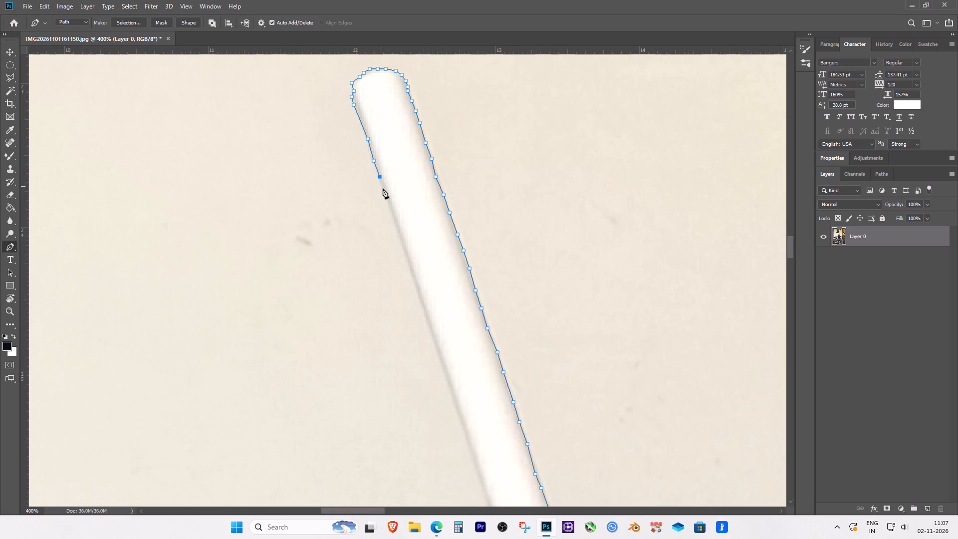
left_click(385, 194)
left_click(394, 222)
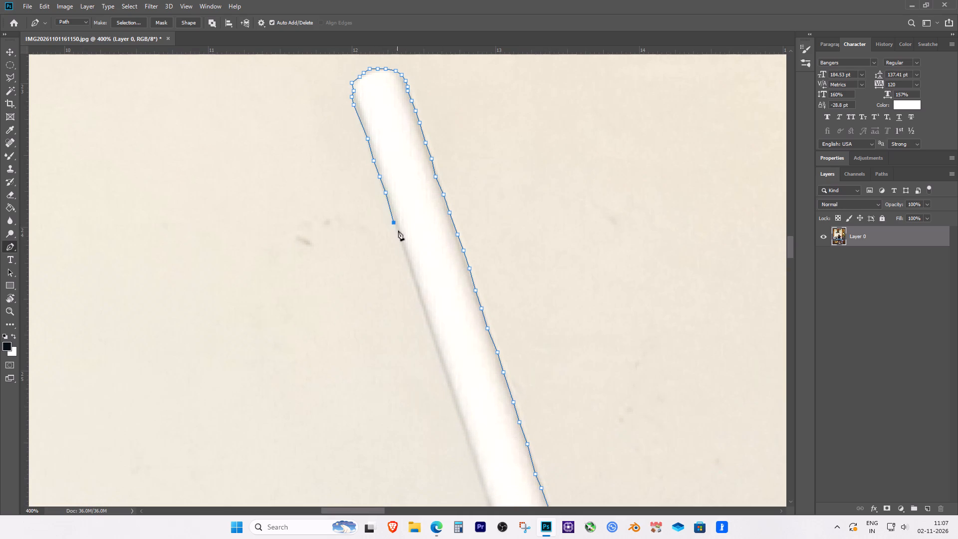
left_click(401, 239)
left_click(406, 257)
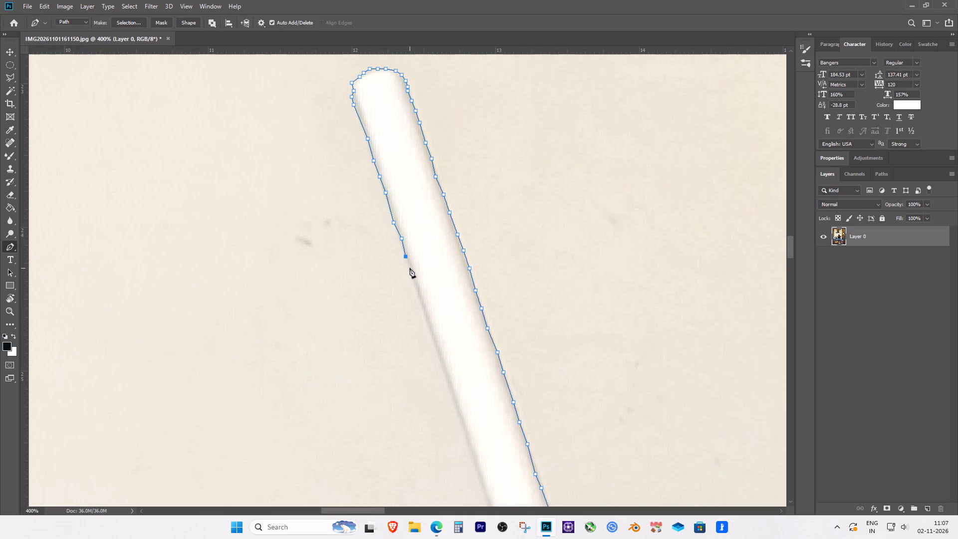
left_click(410, 268)
Extend the path down the same straw edge through its middle section with closely spaced anchor points.
key("space")
key("space")
key("space")
key("space")
key("space")
key("space")
key("space")
key("space")
key("space")
key("space")
key("space")
key("space")
left_click_drag(447, 326, 420, 254)
left_click(386, 210)
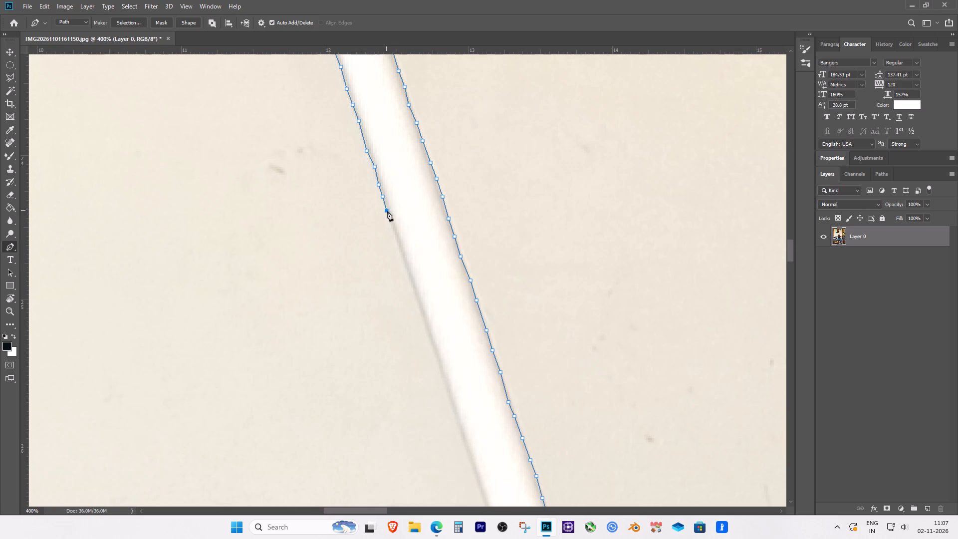
left_click(391, 221)
left_click(395, 232)
left_click(398, 239)
left_click(399, 246)
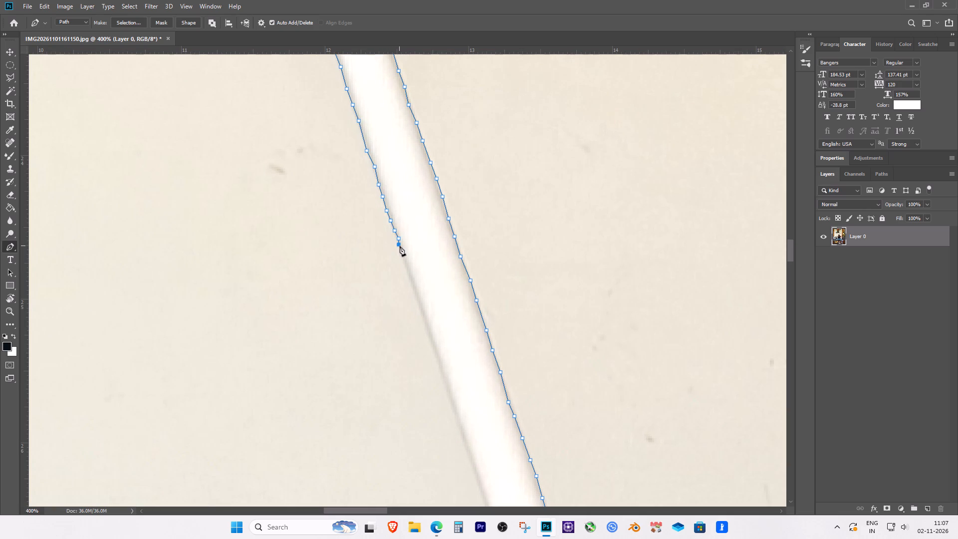
left_click(403, 253)
left_click(407, 269)
left_click(411, 279)
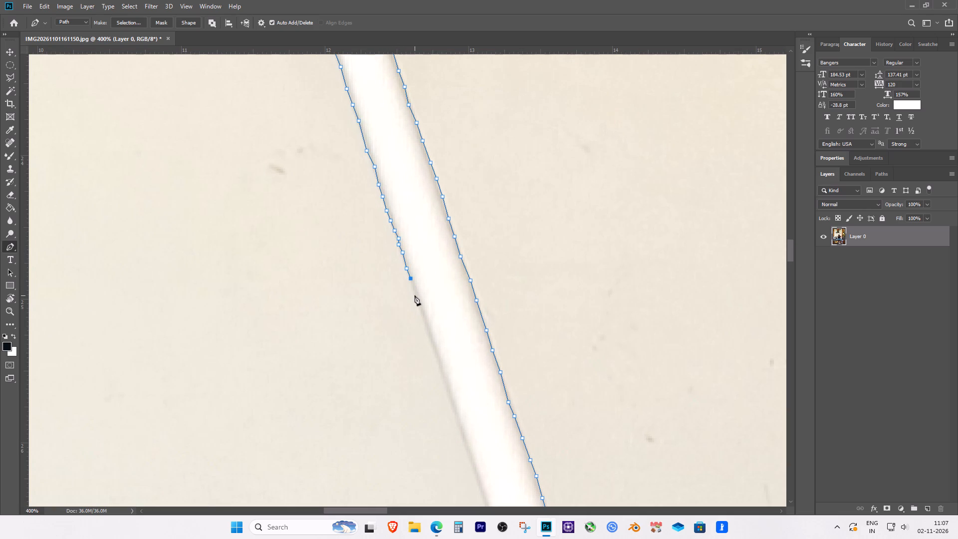
left_click(416, 293)
left_click(418, 301)
Continue the path down the straw's second edge into its lower half.
key("space")
key("space")
key("space")
key("space")
key("space")
key("space")
key("space")
key("space")
left_click_drag(440, 344, 394, 272)
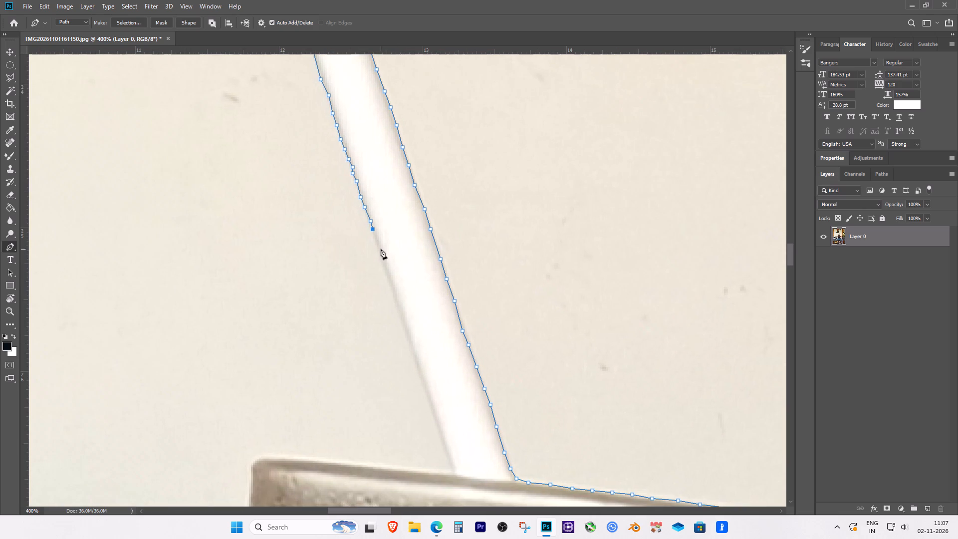
left_click(376, 243)
left_click(380, 252)
left_click(383, 261)
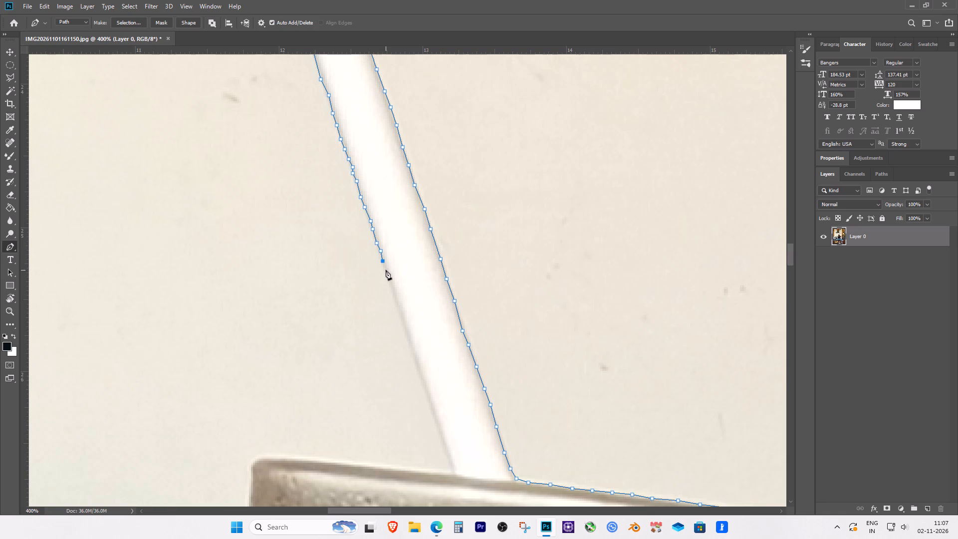
left_click(386, 270)
left_click(389, 280)
left_click(392, 291)
Trace the remaining lower part of the straw's second edge down to where it meets the glass rim.
key("space")
key("space")
key("space")
key("space")
key("space")
left_click_drag(413, 337, 368, 311)
left_click(355, 283)
left_click(359, 295)
left_click(362, 307)
left_click(364, 318)
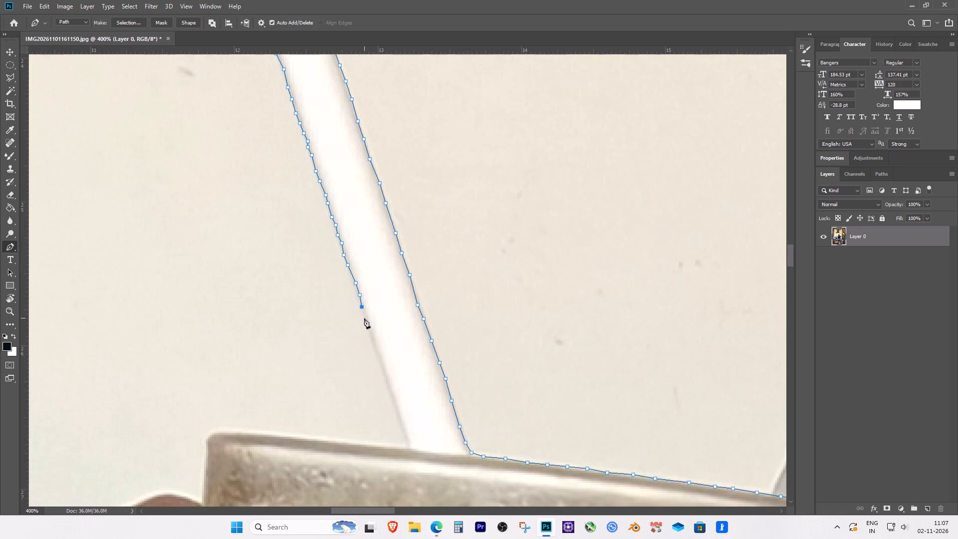
left_click(367, 327)
left_click(374, 346)
left_click(380, 359)
left_click(386, 380)
left_click(391, 390)
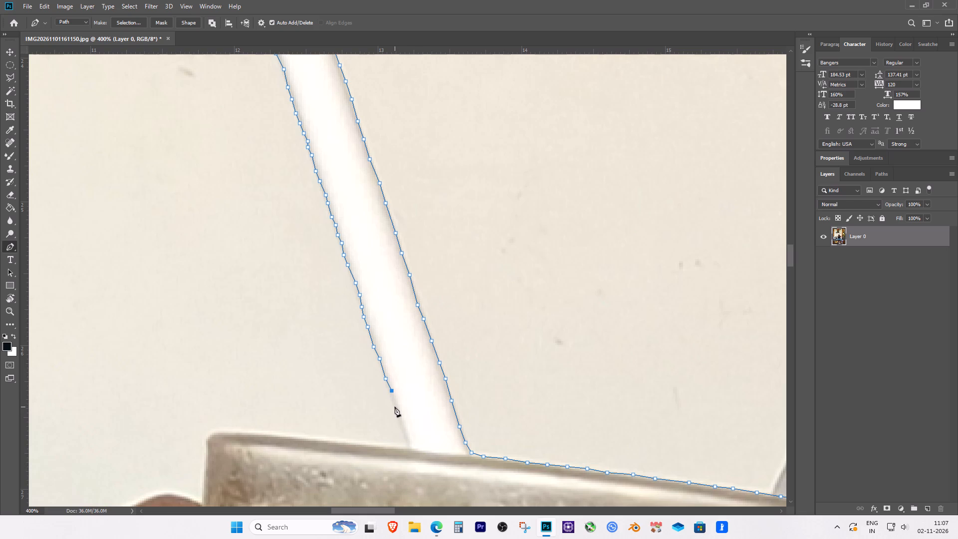
left_click(395, 407)
left_click(400, 420)
left_click(403, 430)
left_click(406, 438)
double_click(407, 443)
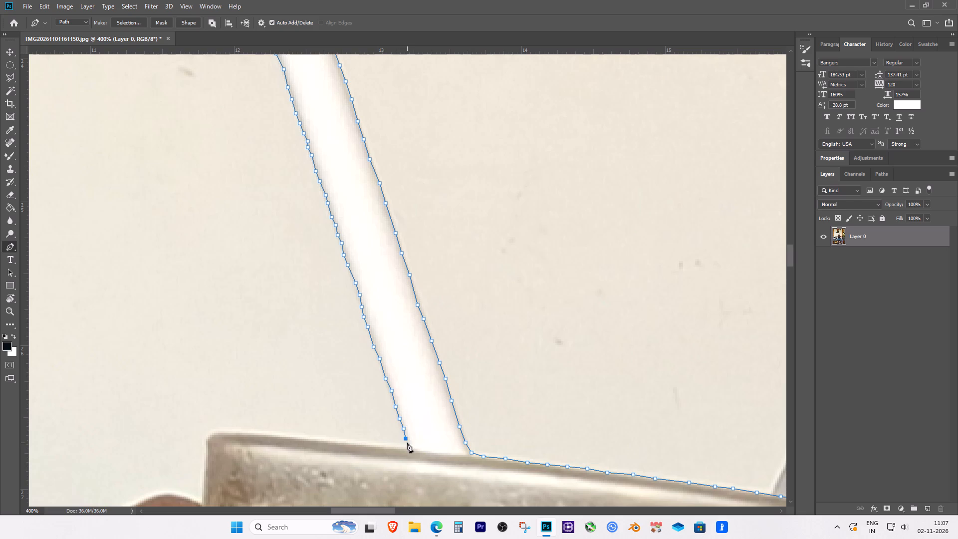
Trace the path along the glass rim from the straw's base around the rim's outer corner.
left_click(403, 446)
left_click(391, 443)
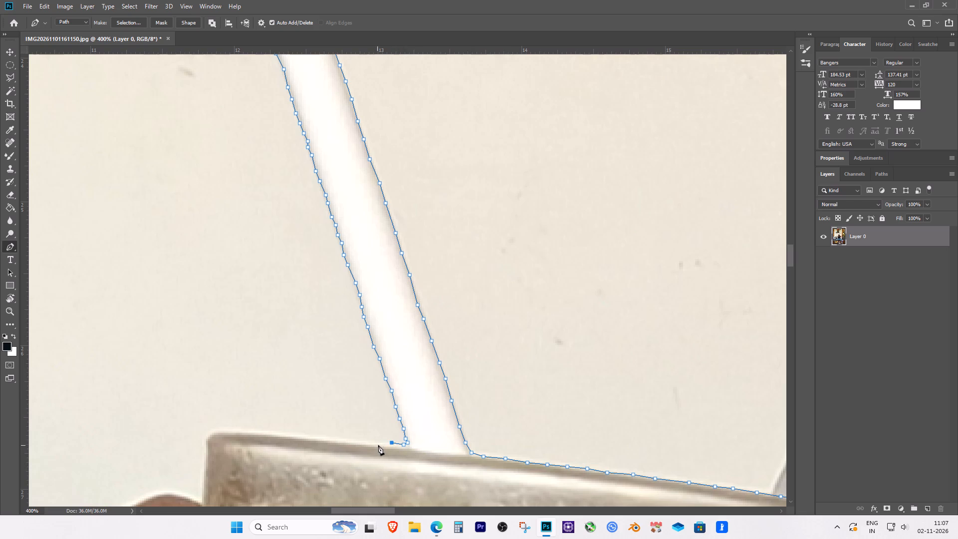
left_click(379, 445)
left_click(360, 442)
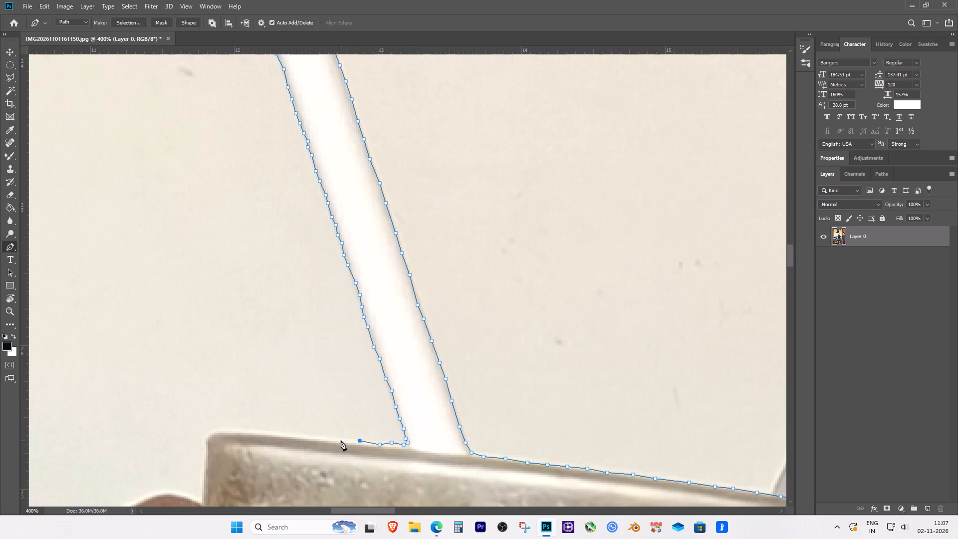
left_click(341, 441)
left_click(324, 440)
left_click(311, 439)
left_click(292, 437)
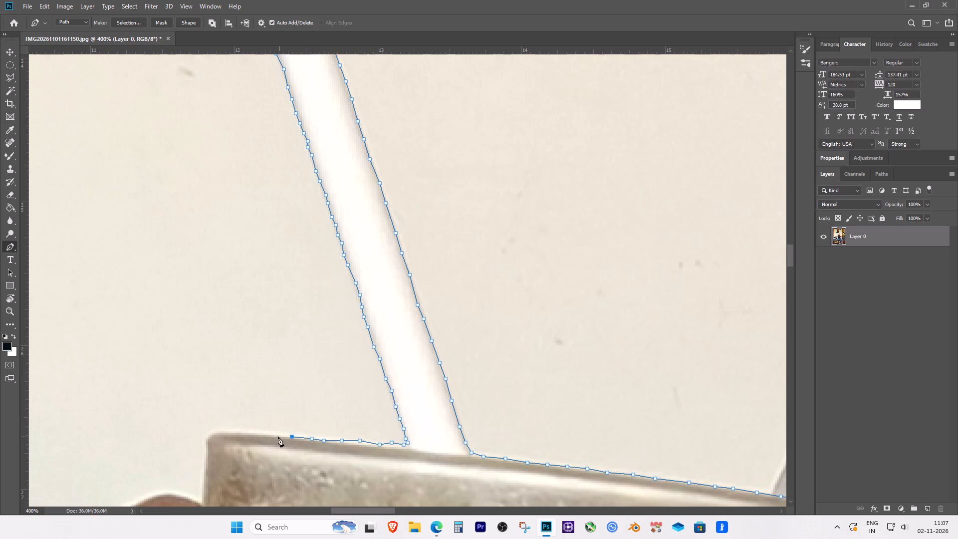
left_click(278, 437)
left_click(267, 435)
left_click(255, 435)
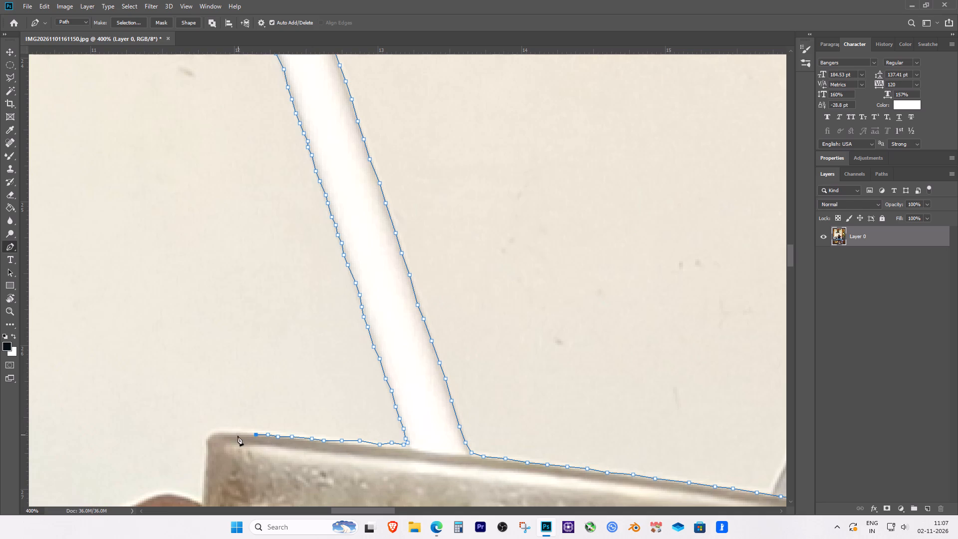
left_click(239, 432)
left_click(223, 433)
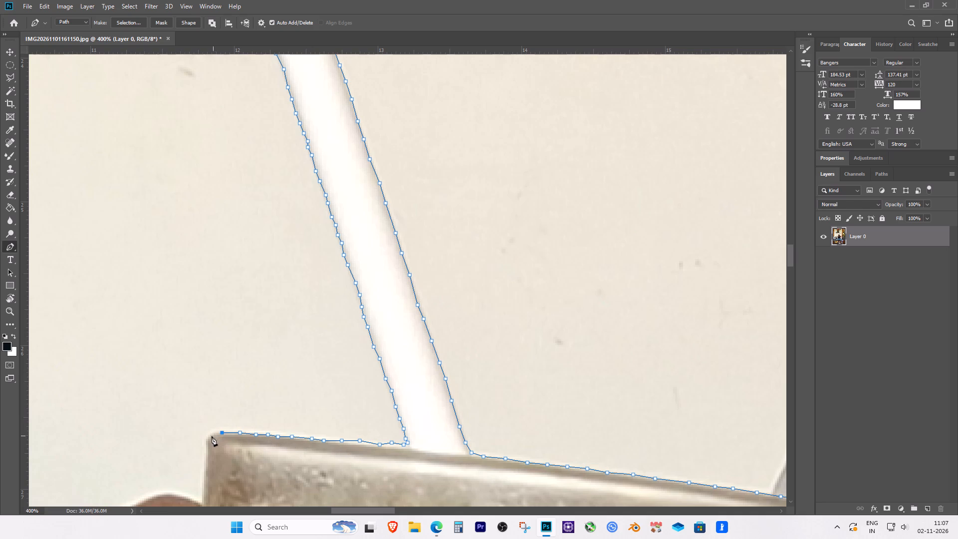
left_click(212, 436)
left_click(207, 439)
left_click(208, 444)
Extend the path down the side of the glass to where the uppermost fingertip meets it.
key("space")
key("space")
key("space")
key("space")
key("space")
key("space")
key("space")
left_click_drag(207, 489, 305, 399)
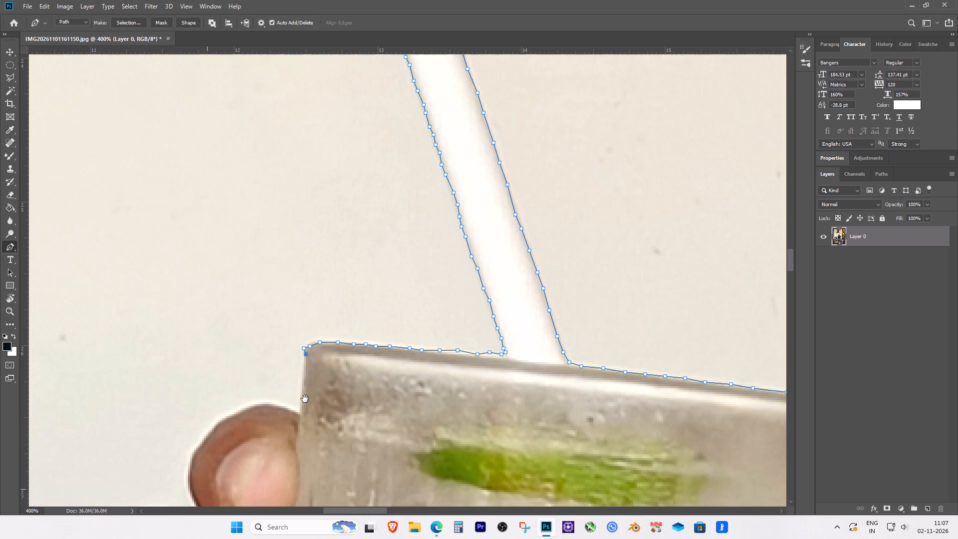
left_click_drag(305, 399, 305, 398)
left_click(301, 395)
left_click(299, 408)
left_click(297, 415)
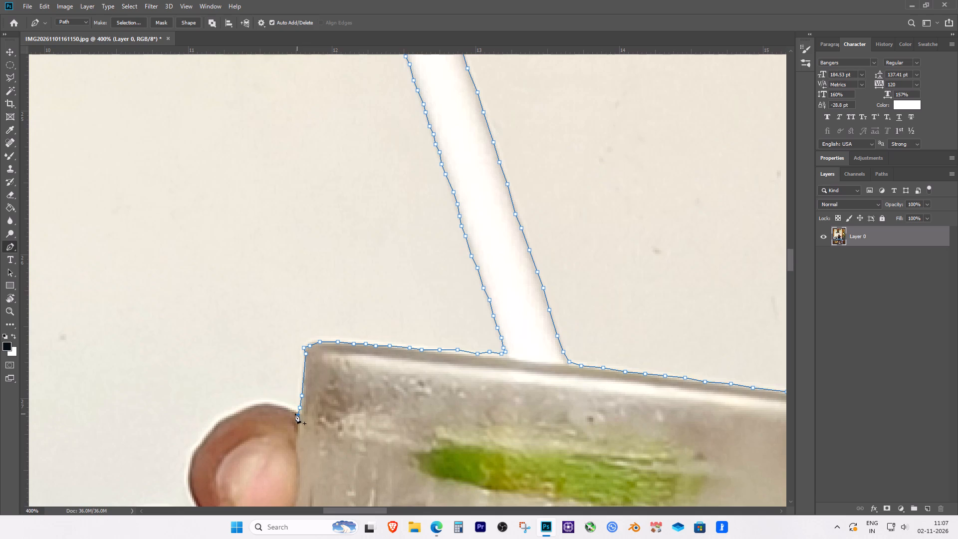
Trace the path over the top of the uppermost fingertip, away from the glass.
left_click(291, 409)
left_click(282, 407)
left_click(274, 404)
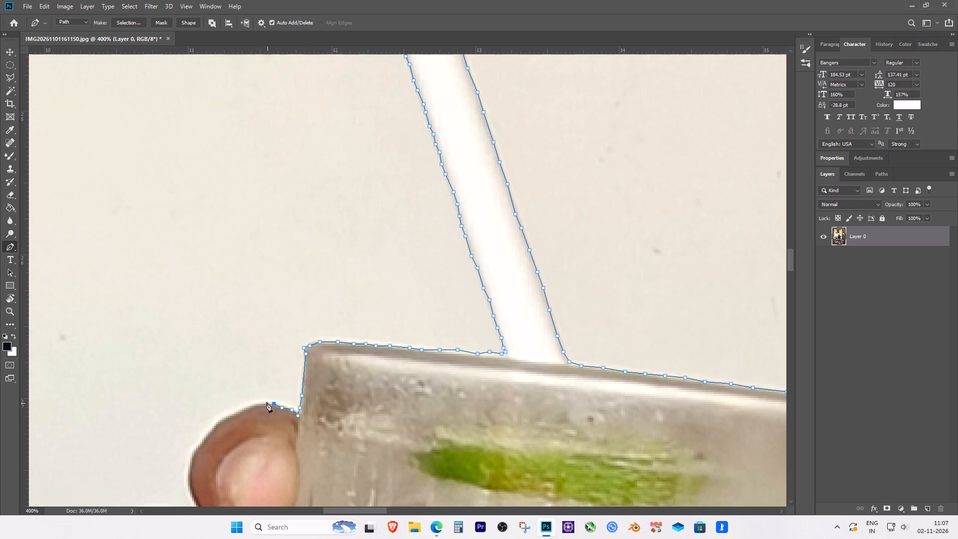
left_click(266, 402)
left_click(257, 404)
left_click(247, 407)
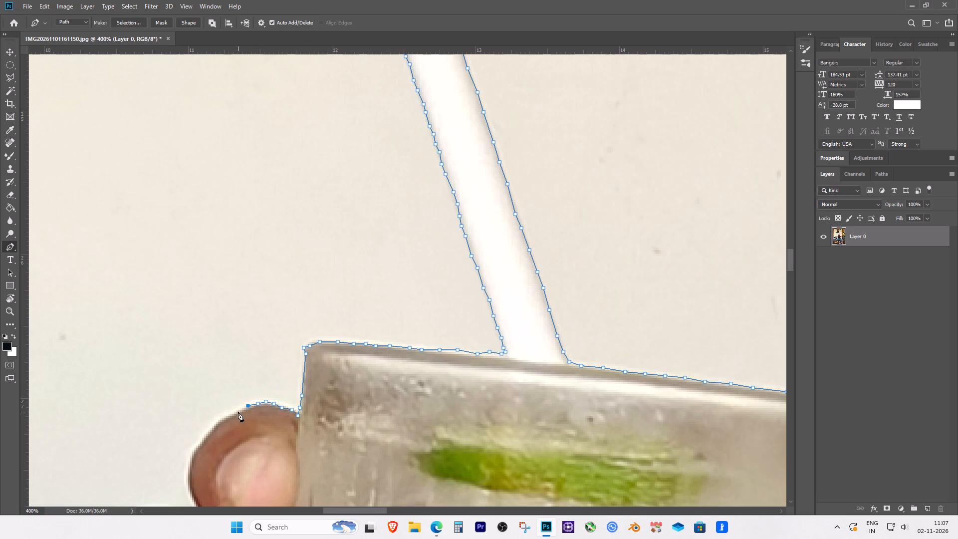
left_click(238, 412)
left_click(228, 416)
left_click(222, 419)
Continue the path around the outer curve of the uppermost fingertip to its underside.
key("space")
key("space")
key("space")
key("space")
key("space")
key("space")
key("space")
key("space")
left_click_drag(225, 445, 251, 384)
left_click(239, 366)
left_click(236, 372)
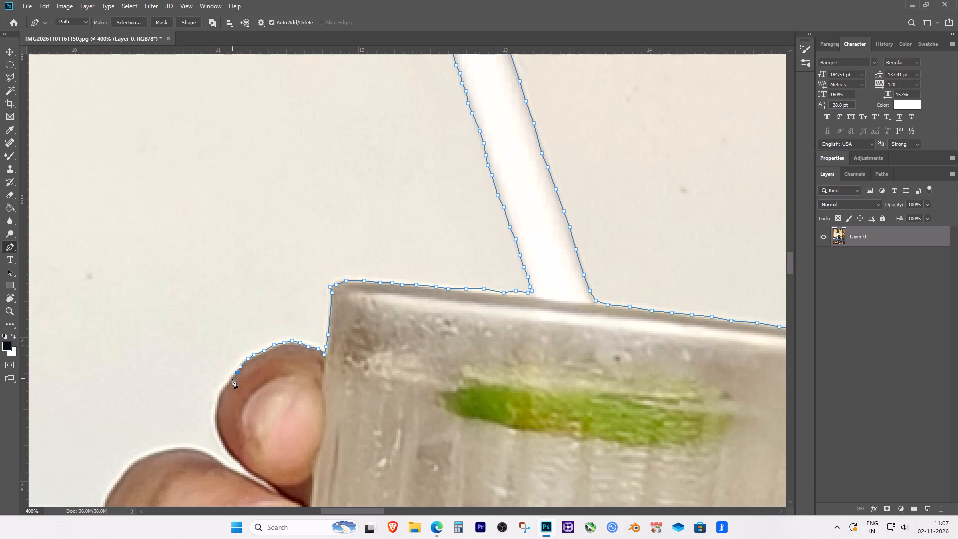
left_click(231, 379)
left_click(227, 383)
left_click(221, 390)
left_click(218, 395)
left_click(216, 400)
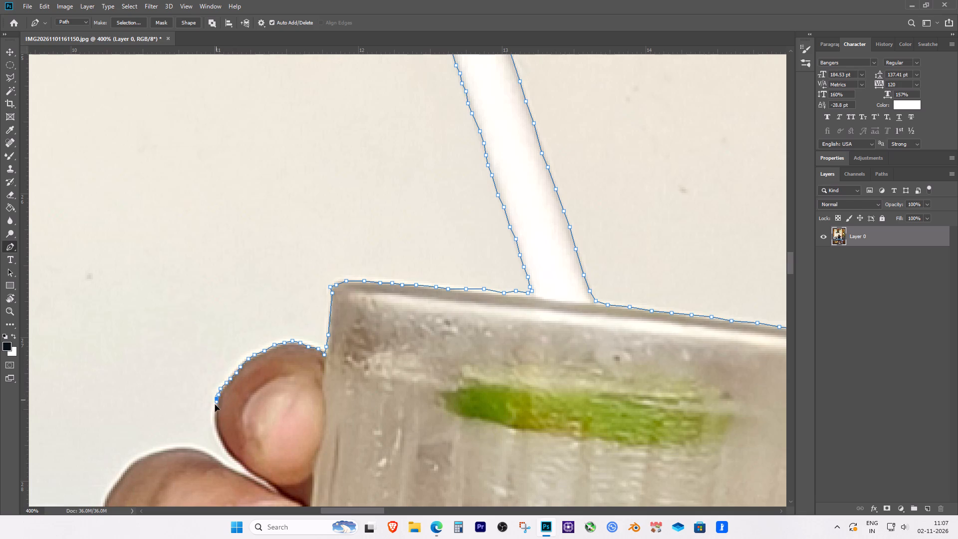
left_click(215, 406)
left_click(214, 411)
left_click(214, 420)
left_click(214, 429)
left_click(219, 437)
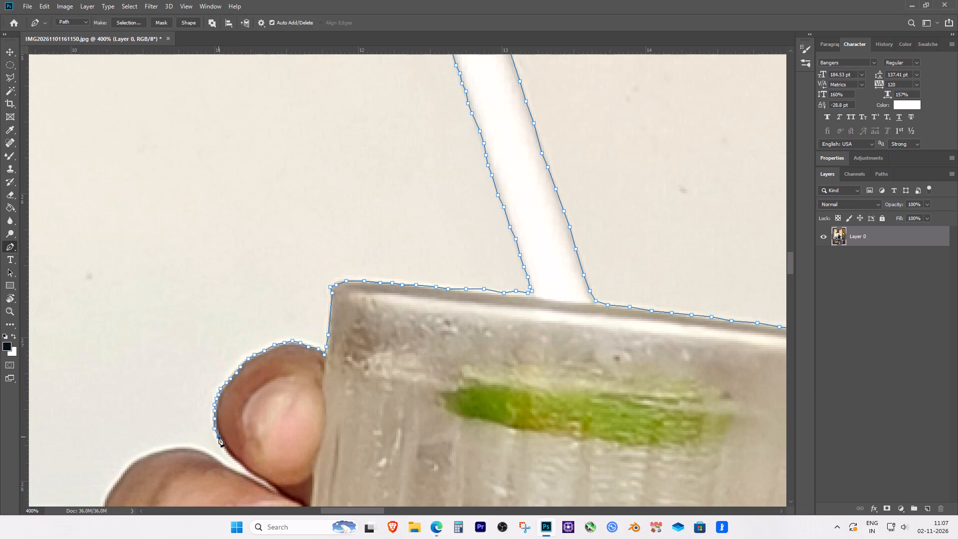
Trace the underside of the uppermost finger into the narrow gap where it meets the next finger.
left_click(225, 447)
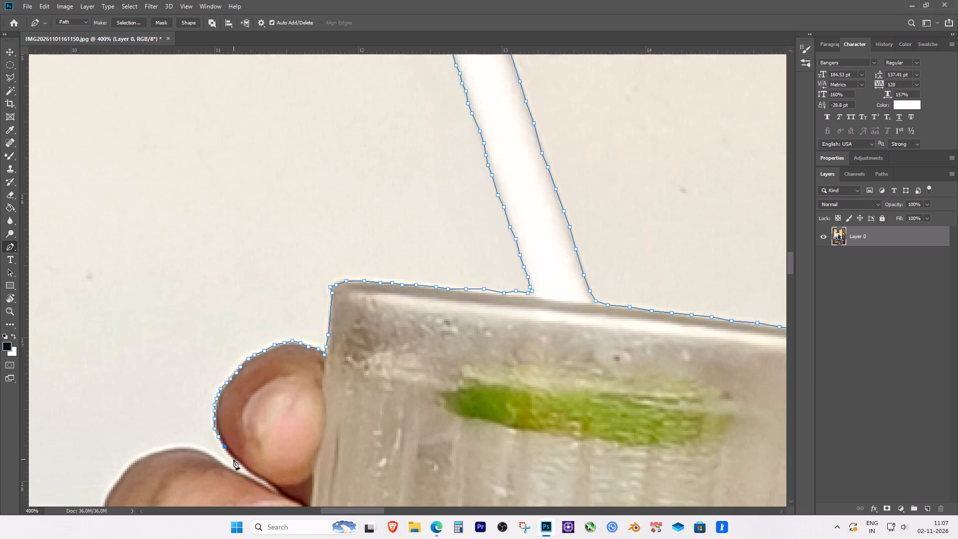
left_click(234, 460)
left_click(244, 467)
left_click(256, 476)
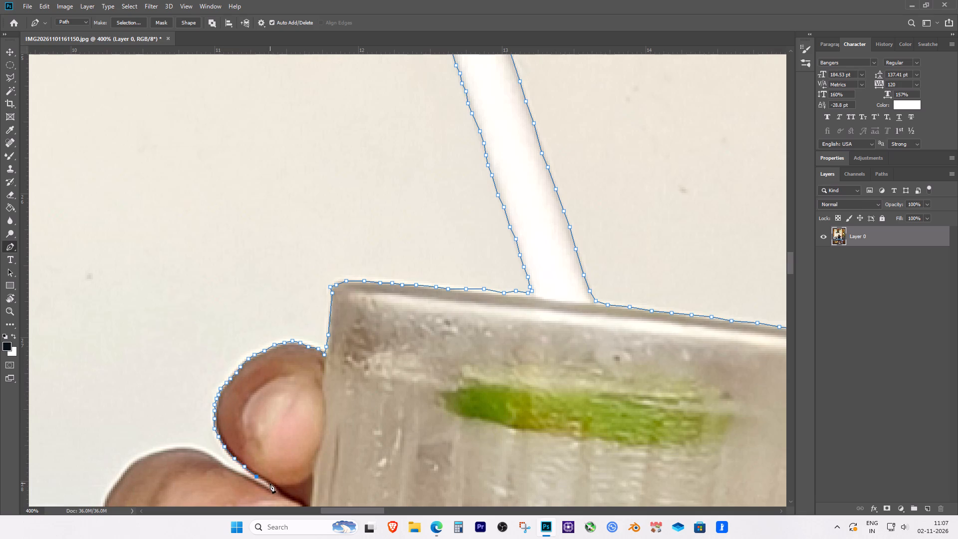
left_click(270, 484)
left_click(279, 492)
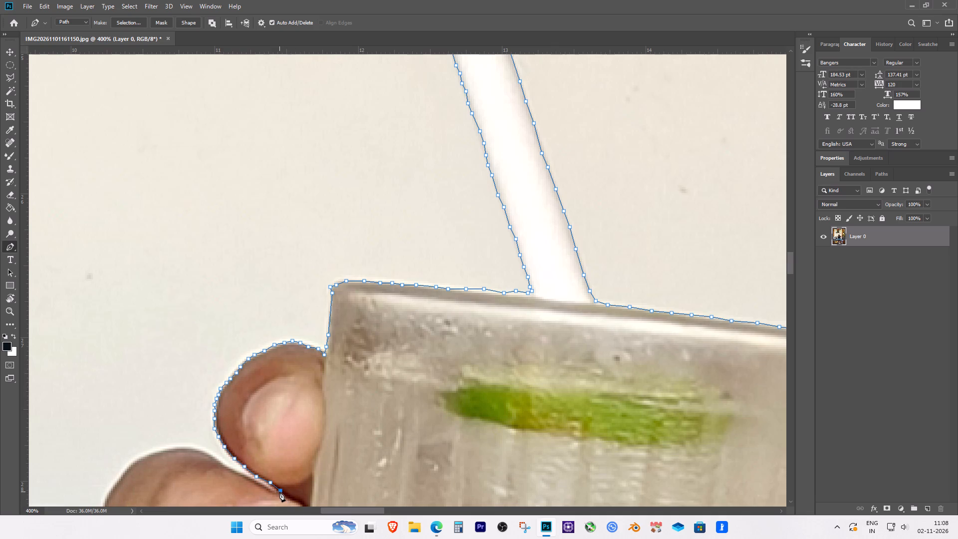
Turn the path back out of the gap along the upper edge of the second finger.
left_click(276, 492)
left_click(267, 486)
left_click(257, 482)
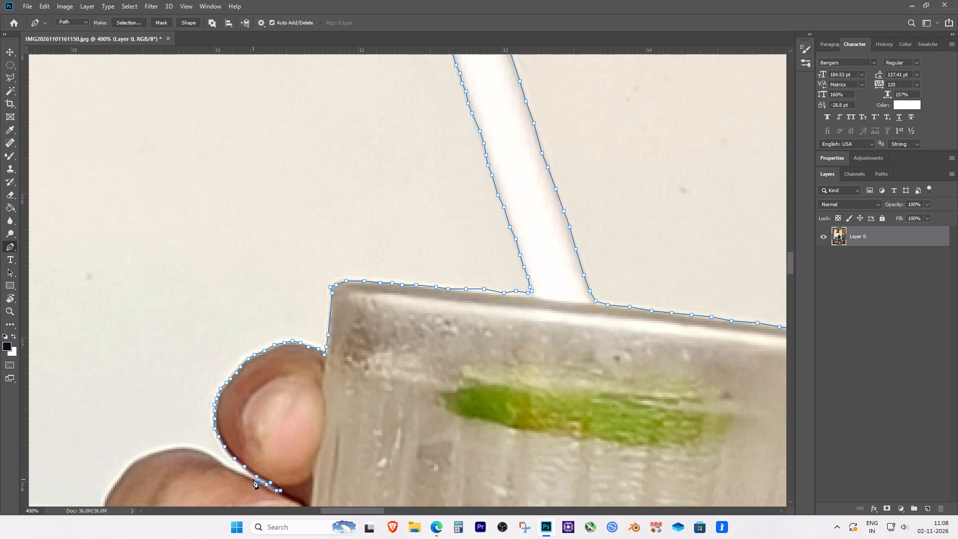
left_click(252, 479)
left_click(246, 476)
left_click(242, 474)
left_click(235, 470)
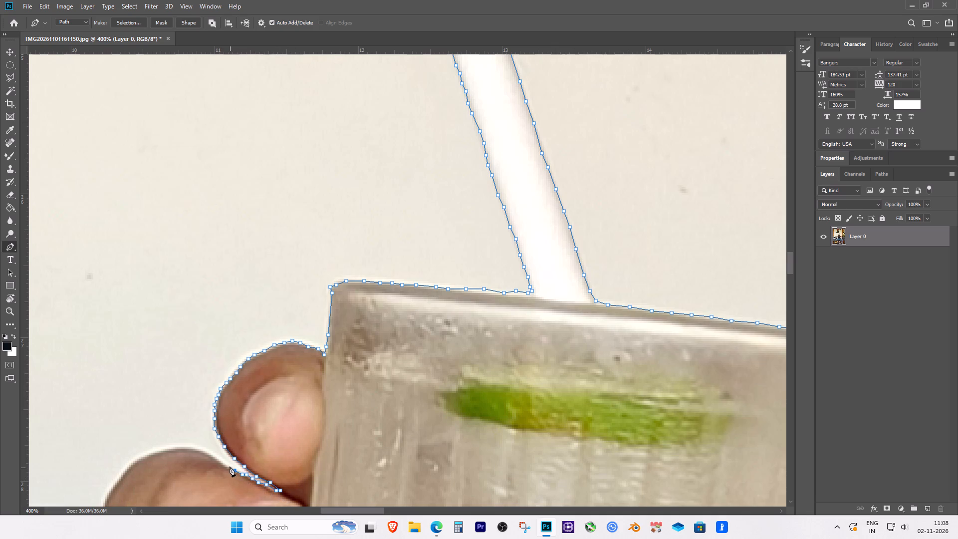
left_click(228, 466)
left_click(223, 464)
left_click(219, 459)
left_click(213, 456)
Continue the path over the top edge of the second finger, away from the gap with the uppermost finger.
key("ctrl+equal")
key("space")
key("space")
key("space")
key("space")
key("space")
key("space")
key("space")
key("space")
key("space")
key("space")
key("space")
key("space")
key("space")
key("space")
key("space")
key("space")
key("space")
key("space")
key("space")
key("space")
left_click_drag(237, 459, 456, 310)
left_click_drag(400, 368, 400, 368)
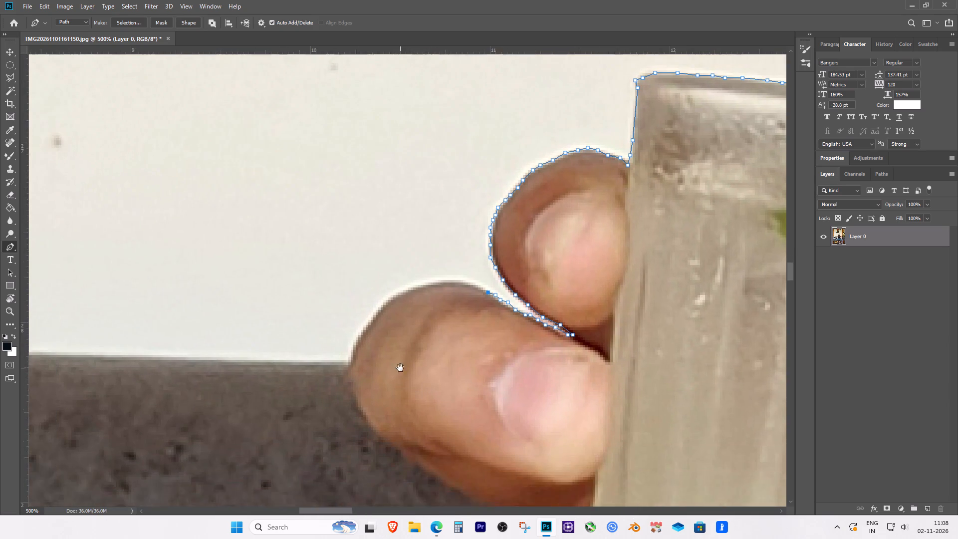
left_click_drag(400, 368, 388, 405)
left_click(467, 323)
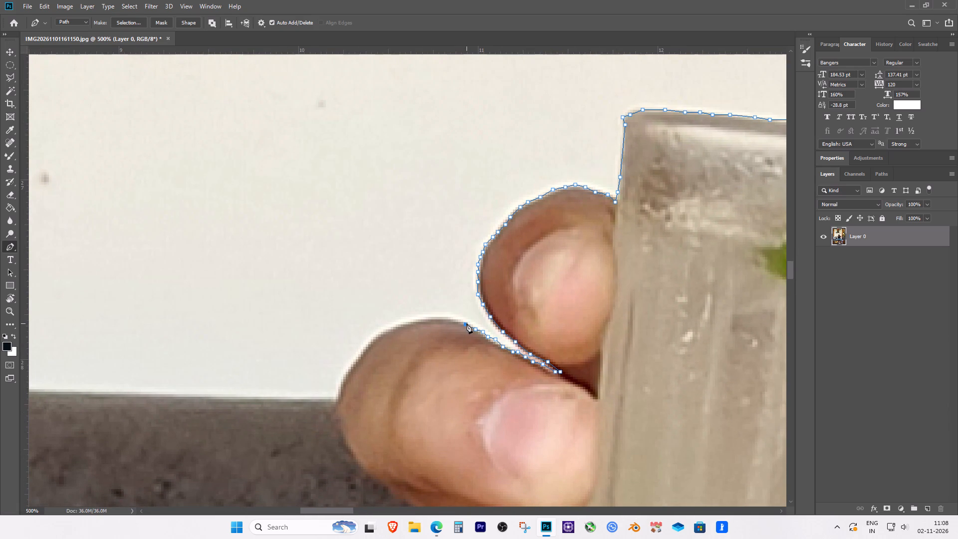
left_click(459, 320)
left_click(451, 318)
left_click(438, 318)
left_click(425, 318)
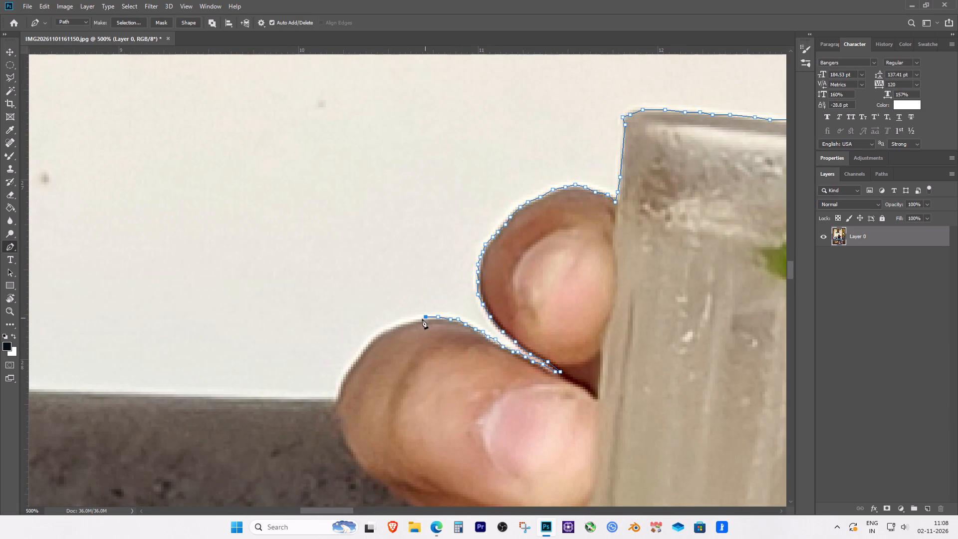
left_click(414, 320)
left_click(404, 323)
left_click(397, 325)
left_click(387, 328)
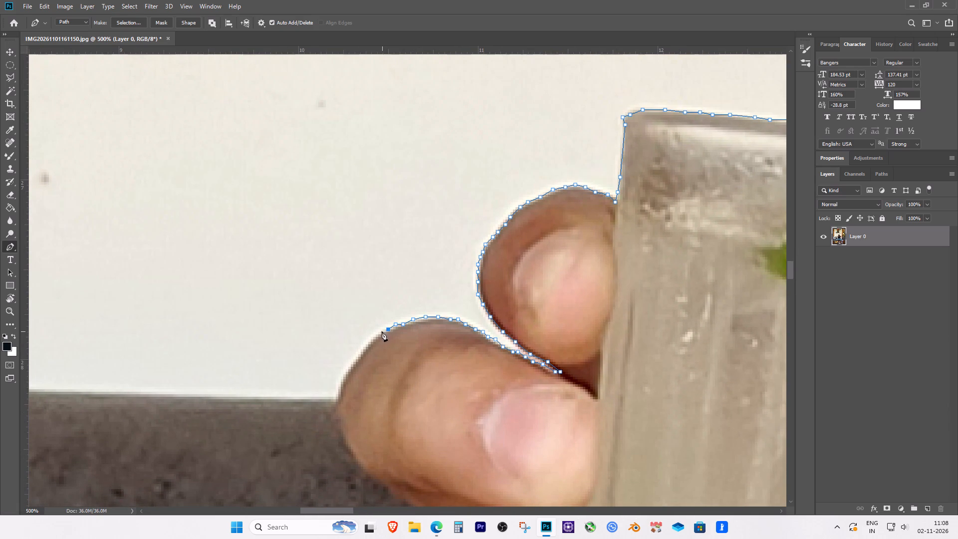
Trace the path down the upper outer curve of the second fingertip to where the white wall meets the grey surface.
left_click(380, 332)
left_click(374, 336)
left_click(371, 340)
left_click(368, 344)
left_click(361, 352)
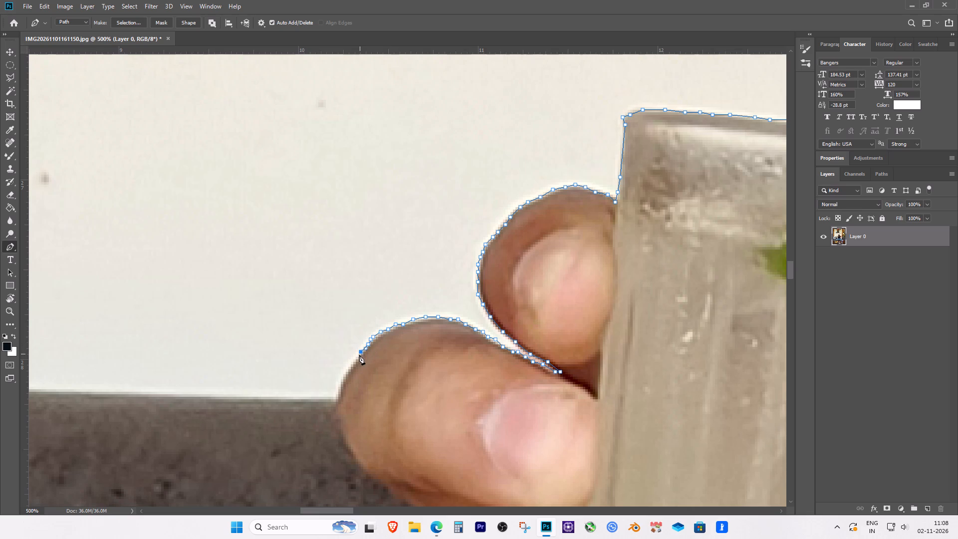
left_click(358, 355)
double_click(352, 363)
left_click(347, 373)
left_click(343, 380)
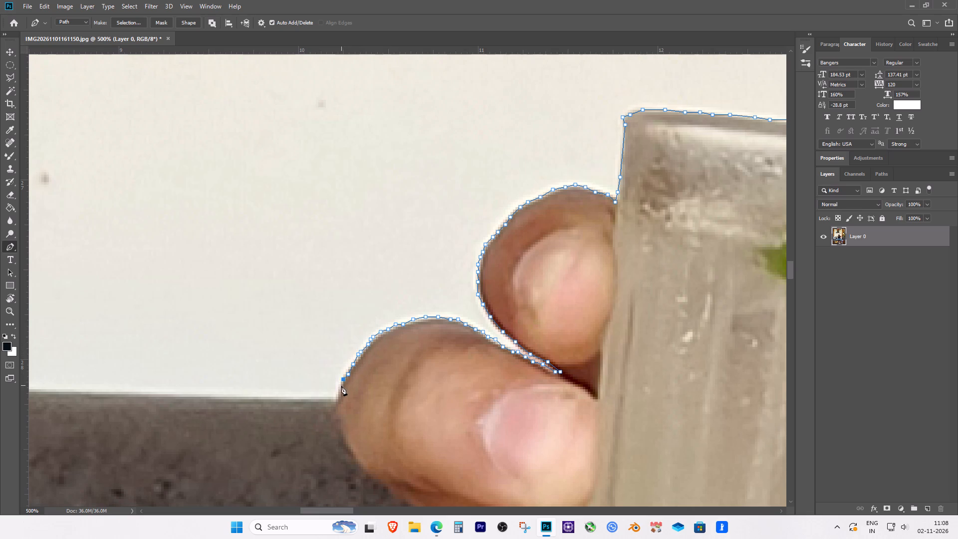
left_click(341, 385)
left_click(337, 394)
left_click(337, 403)
Continue the path around the lower outer curve of the second fingertip to the start of its underside.
key("space")
key("space")
key("space")
key("space")
key("space")
key("space")
left_click_drag(349, 458, 311, 393)
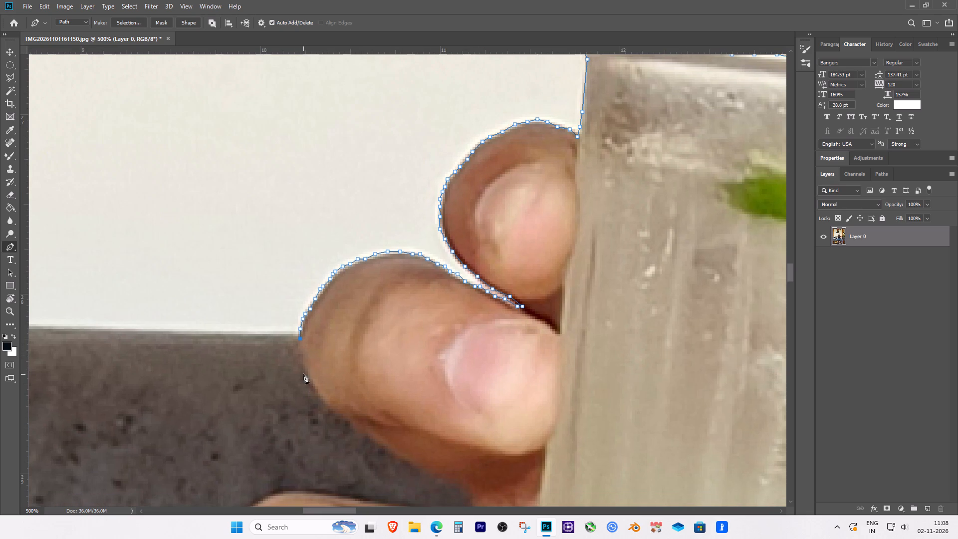
left_click(298, 350)
left_click(300, 356)
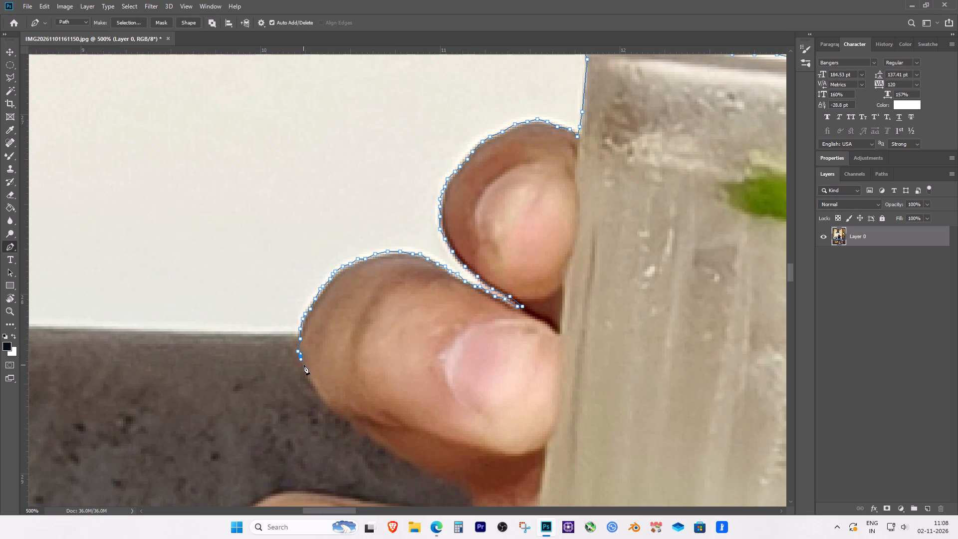
left_click(304, 365)
left_click(304, 372)
left_click(306, 377)
left_click(311, 386)
left_click(319, 394)
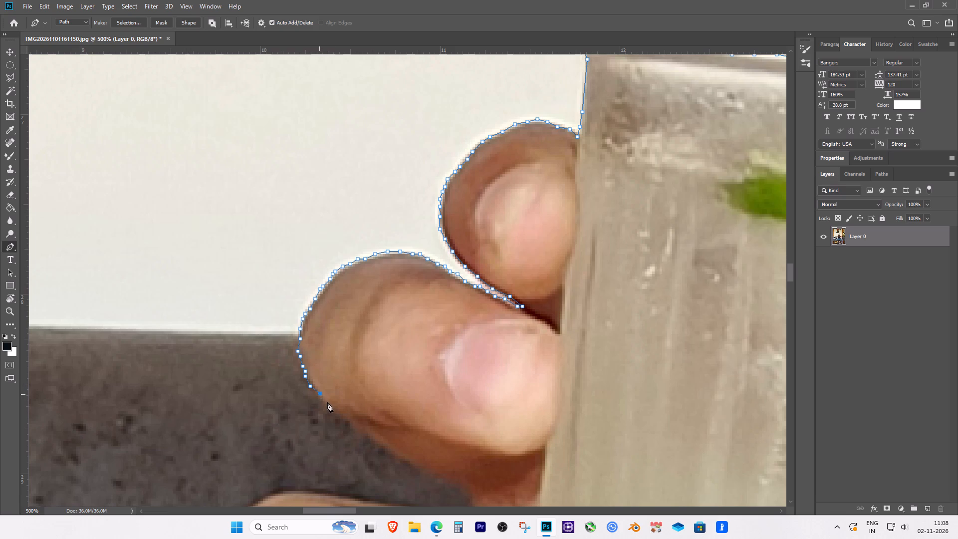
left_click(327, 405)
left_click(333, 412)
Trace the underside of the second finger inward to the grey gap above the third finger.
key("space")
key("space")
key("space")
key("space")
key("space")
key("space")
key("space")
key("space")
left_click_drag(368, 430, 294, 378)
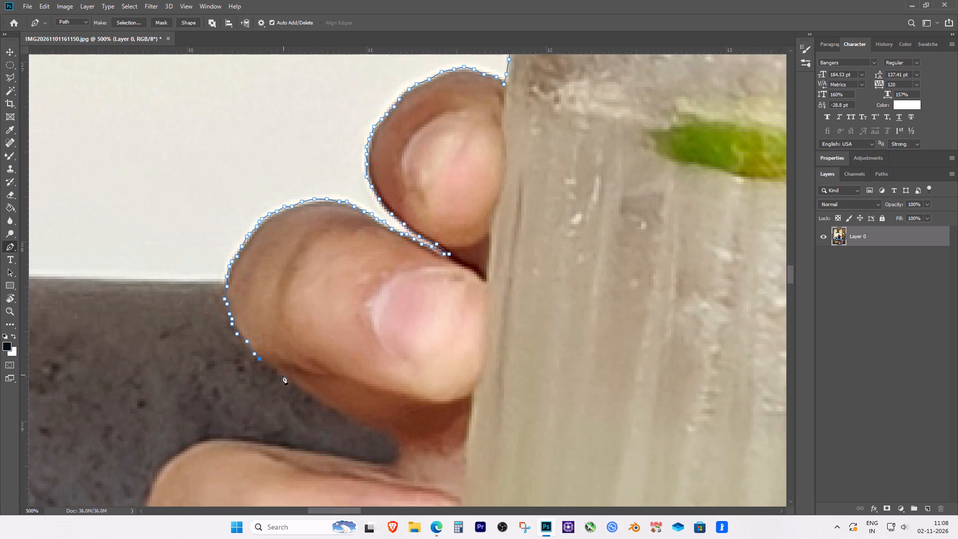
left_click(271, 368)
left_click(279, 375)
left_click(287, 383)
left_click(302, 391)
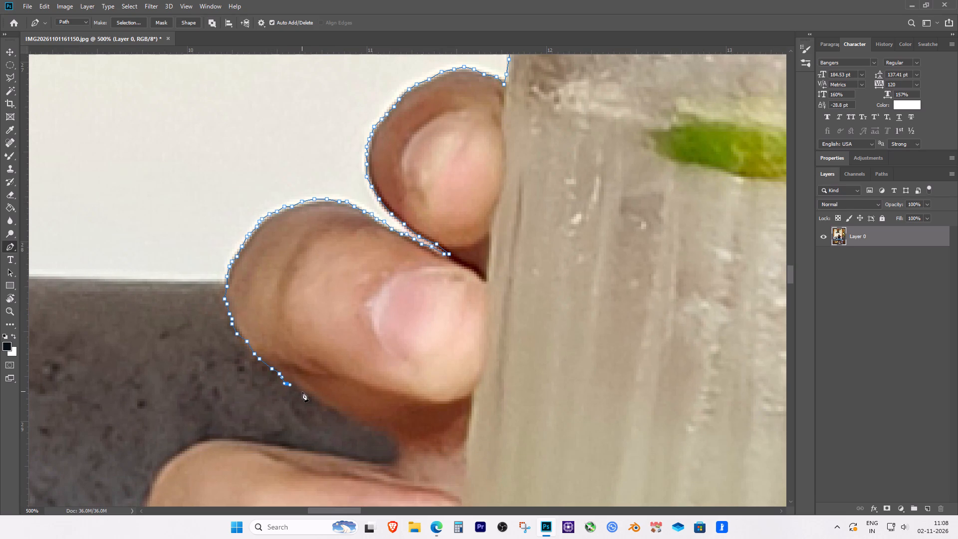
left_click(311, 398)
left_click(320, 402)
left_click(333, 407)
left_click(341, 412)
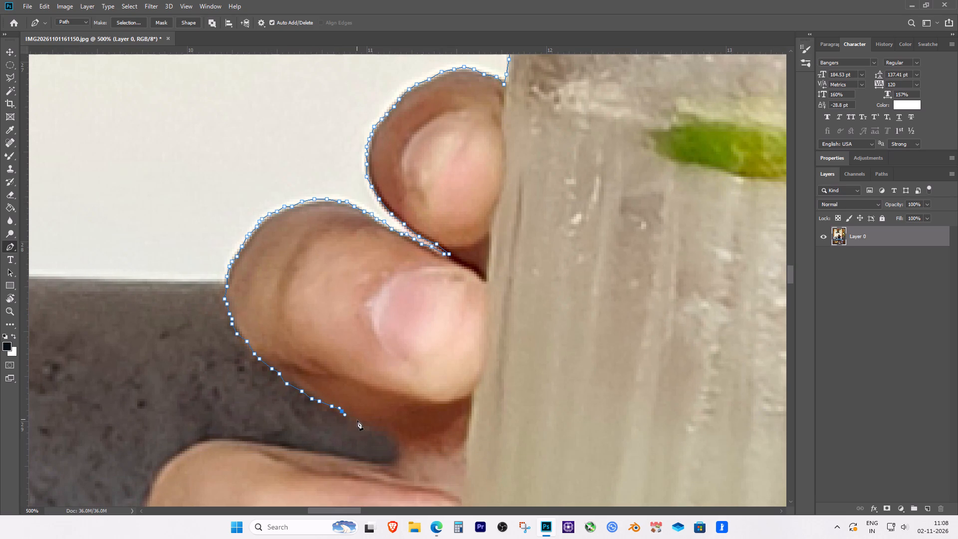
left_click(358, 420)
left_click(367, 422)
left_click(374, 425)
left_click(387, 430)
left_click(392, 436)
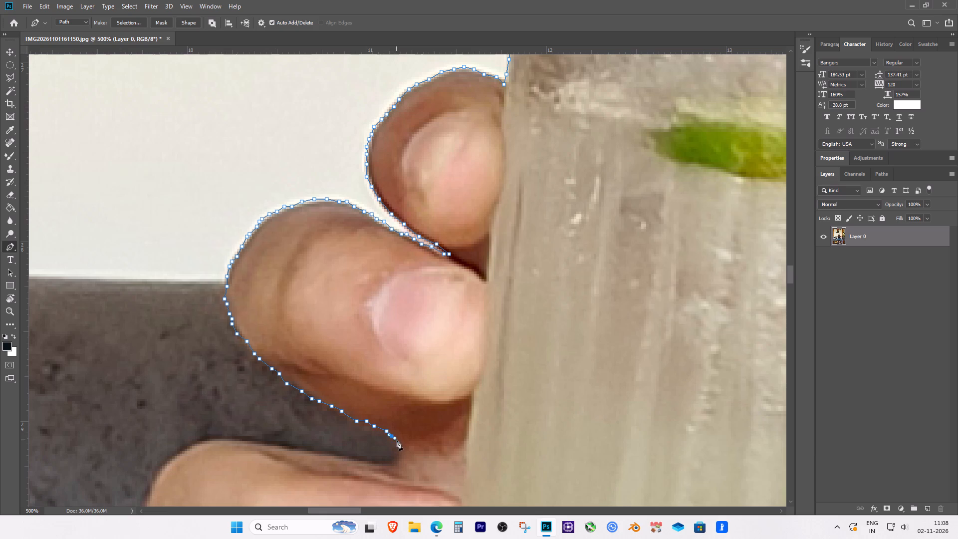
Turn the path around the inner end of the grey gap onto the upper edge of the third finger.
left_click(396, 440)
left_click(398, 443)
left_click(398, 449)
left_click(396, 458)
left_click(393, 462)
left_click_drag(386, 463, 382, 463)
left_click(378, 463)
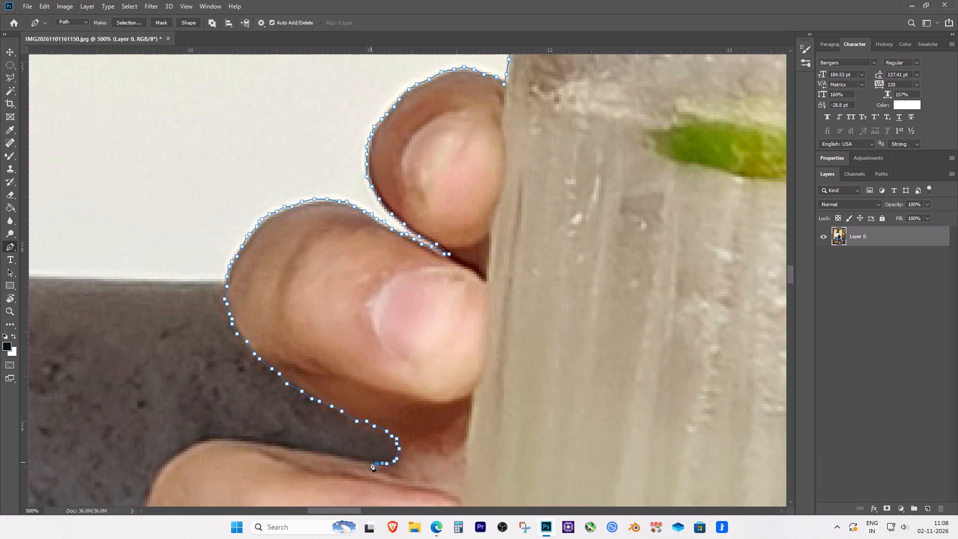
left_click(370, 462)
left_click(364, 461)
Trace the upper edge of the third finger outward to the top of its rounded end.
key("space")
key("space")
key("space")
key("space")
key("space")
key("space")
left_click_drag(326, 450, 395, 446)
left_click(417, 454)
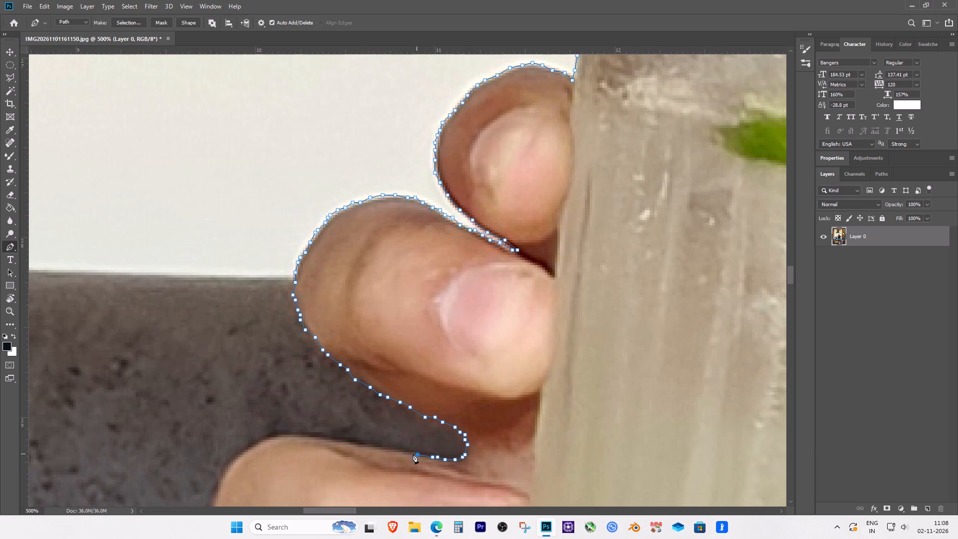
left_click(405, 453)
left_click(388, 448)
left_click(368, 445)
left_click(352, 441)
left_click(333, 438)
left_click(317, 435)
left_click(304, 432)
left_click(293, 432)
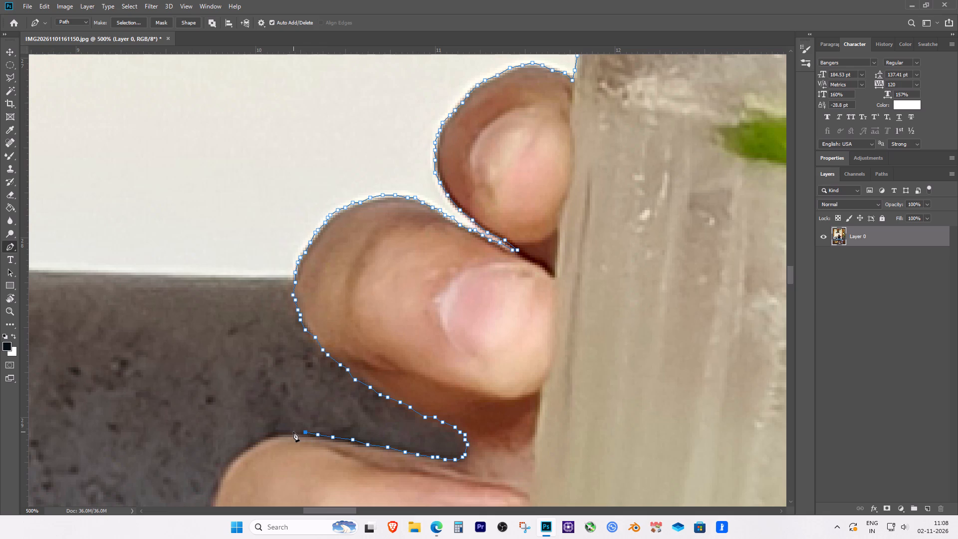
left_click(288, 432)
left_click(279, 432)
left_click(276, 433)
left_click(266, 436)
Continue the path down the outer curve of the third finger's rounded end, against the grey background.
key("space")
key("space")
key("space")
key("space")
key("space")
key("space")
key("space")
key("space")
key("space")
left_click_drag(236, 454, 351, 288)
left_click(366, 280)
left_click(355, 286)
left_click(348, 292)
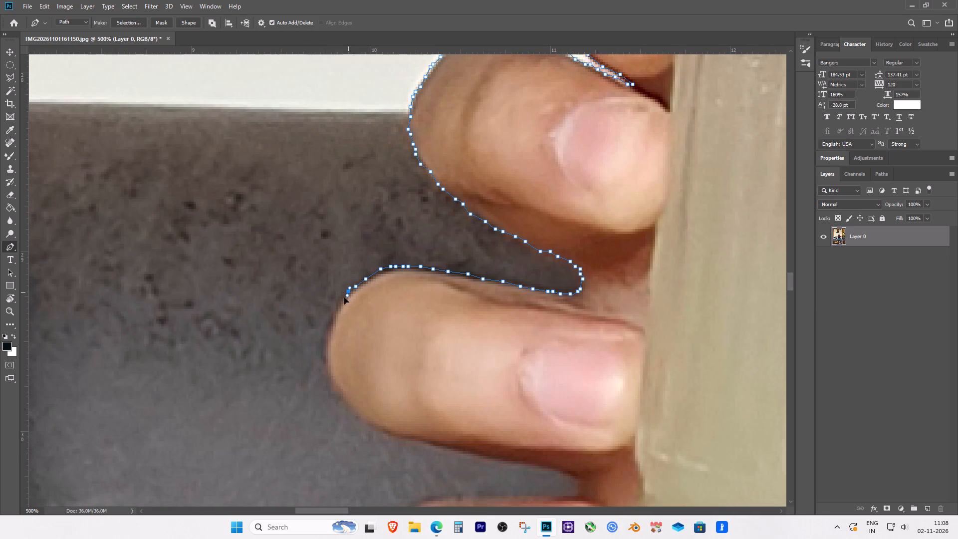
left_click(343, 298)
left_click(337, 304)
left_click(335, 308)
left_click(332, 317)
left_click_drag(329, 322, 327, 327)
left_click(325, 332)
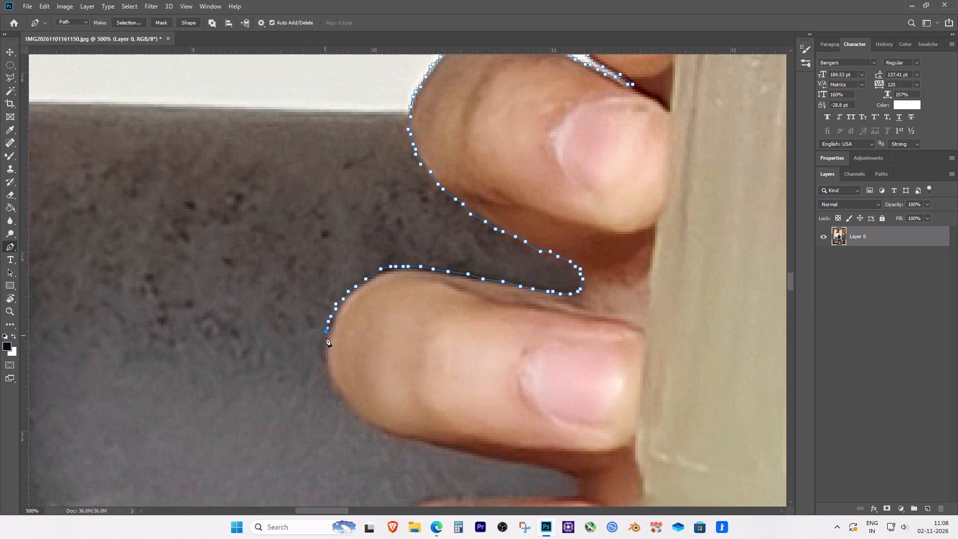
left_click_drag(326, 337, 326, 343)
left_click(326, 347)
left_click(325, 355)
left_click(326, 362)
left_click(328, 371)
Trace the lower outer curve of the third finger to the start of its underside.
key("space")
key("space")
key("space")
key("space")
key("space")
key("space")
key("space")
key("space")
key("space")
key("space")
key("space")
key("space")
key("space")
left_click_drag(338, 391, 317, 335)
left_click(311, 328)
left_click_drag(318, 339, 320, 344)
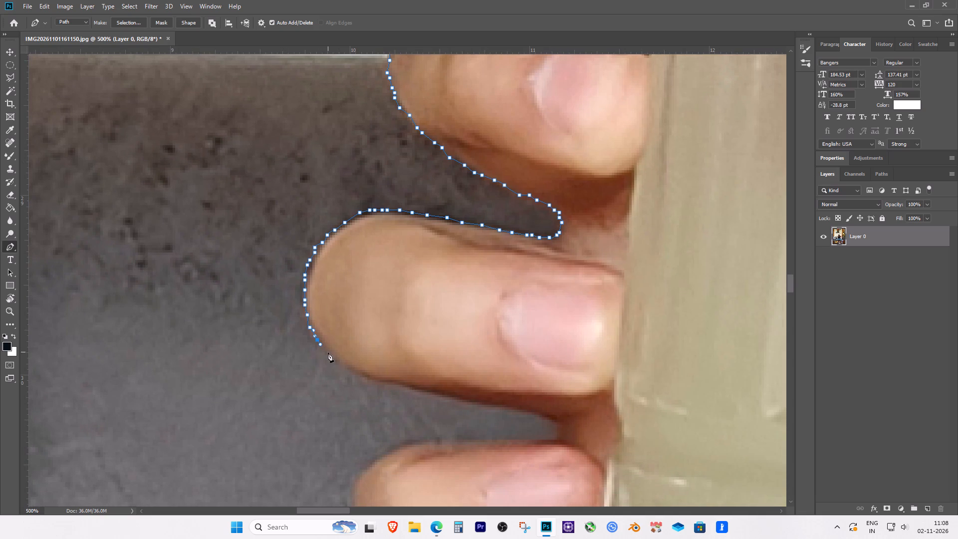
left_click(329, 353)
left_click(338, 360)
left_click(342, 365)
left_click(350, 370)
left_click(356, 373)
left_click(365, 379)
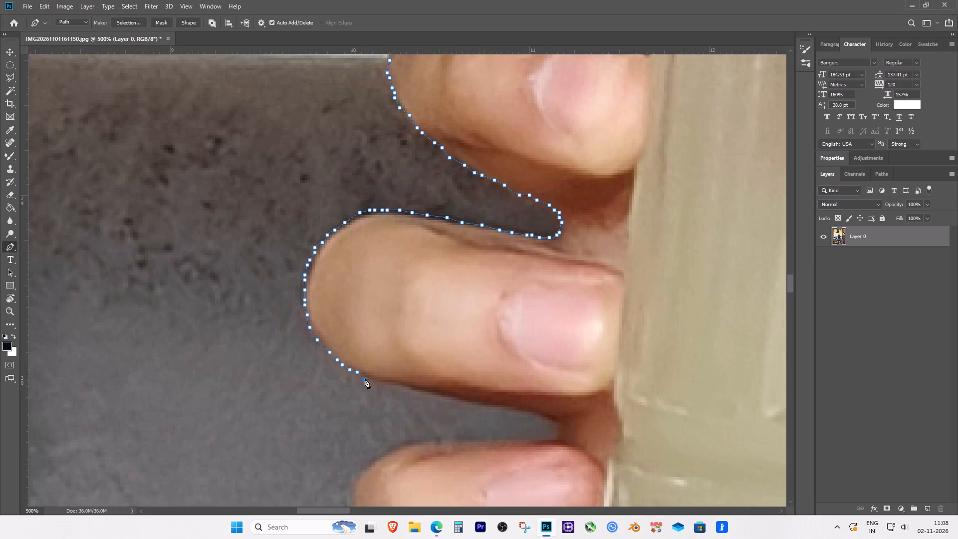
Trace the underside of the third finger inward to the inner end of the grey gap below it.
left_click(372, 381)
left_click_drag(387, 384, 392, 386)
left_click(396, 387)
left_click(405, 389)
left_click(414, 392)
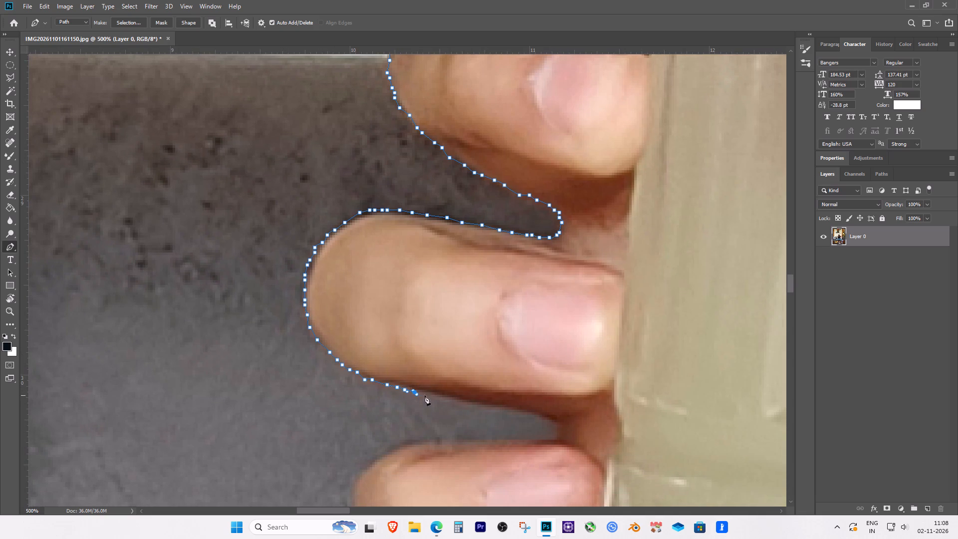
left_click(435, 396)
left_click(455, 399)
left_click(478, 405)
left_click(494, 408)
left_click(508, 409)
left_click(523, 413)
left_click(538, 417)
left_click(551, 419)
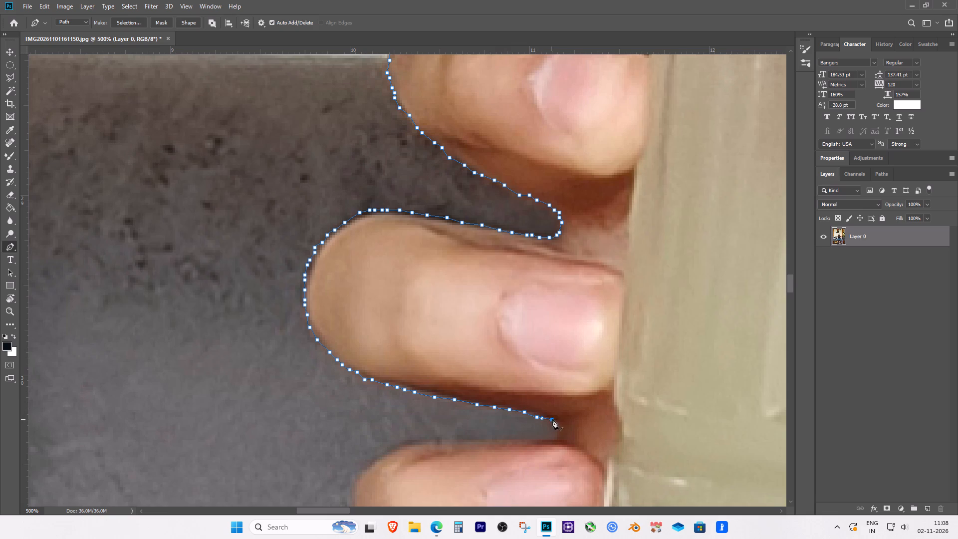
Turn the path around the gap's inner end and start outward along the upper edge of the lowest finger.
left_click(558, 423)
left_click(556, 433)
left_click(556, 438)
left_click(547, 440)
left_click(535, 440)
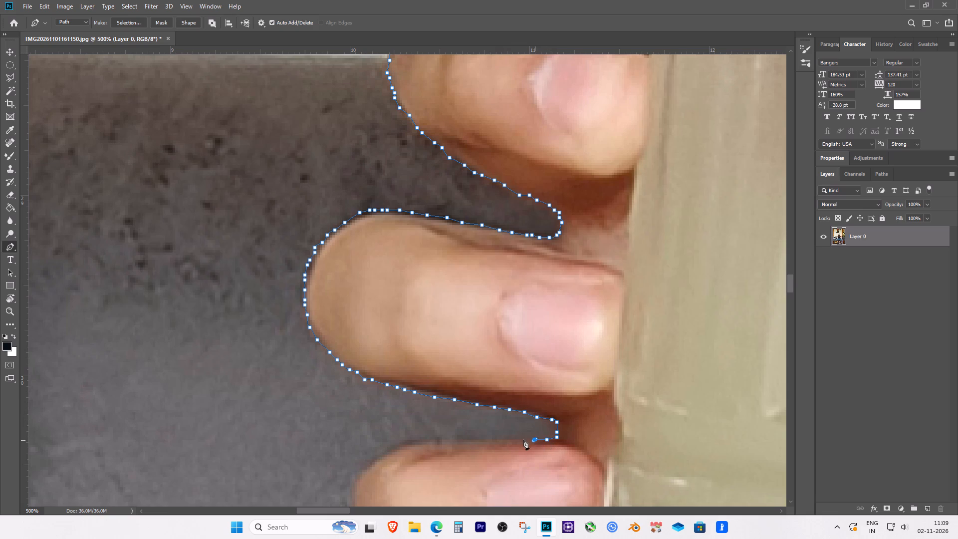
left_click(521, 439)
left_click(509, 439)
left_click(500, 439)
left_click(494, 439)
left_click(486, 439)
left_click(475, 439)
Continue the path along the upper edge of the lowest finger to where its end begins to round.
key("space")
key("space")
key("space")
key("space")
key("space")
key("space")
key("space")
left_click_drag(435, 450, 310, 346)
left_click(337, 336)
left_click(326, 336)
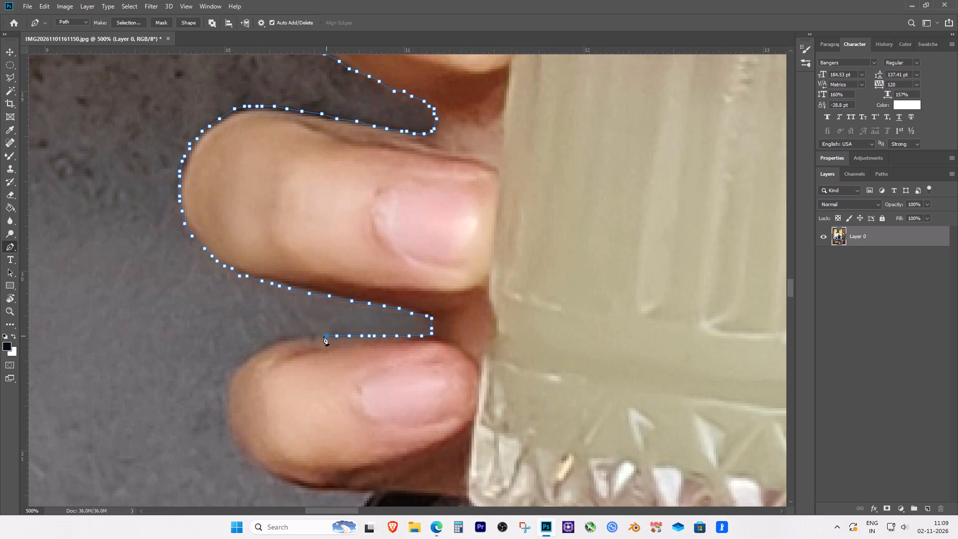
left_click(316, 336)
left_click(309, 336)
left_click(299, 336)
Trace the upper outer curve of the lowest finger's rounded end.
left_click(284, 338)
left_click(280, 340)
left_click(274, 342)
left_click(265, 346)
left_click_drag(261, 348, 252, 353)
left_click(251, 354)
left_click(247, 359)
left_click(241, 365)
double_click(235, 369)
left_click(229, 378)
left_click(228, 385)
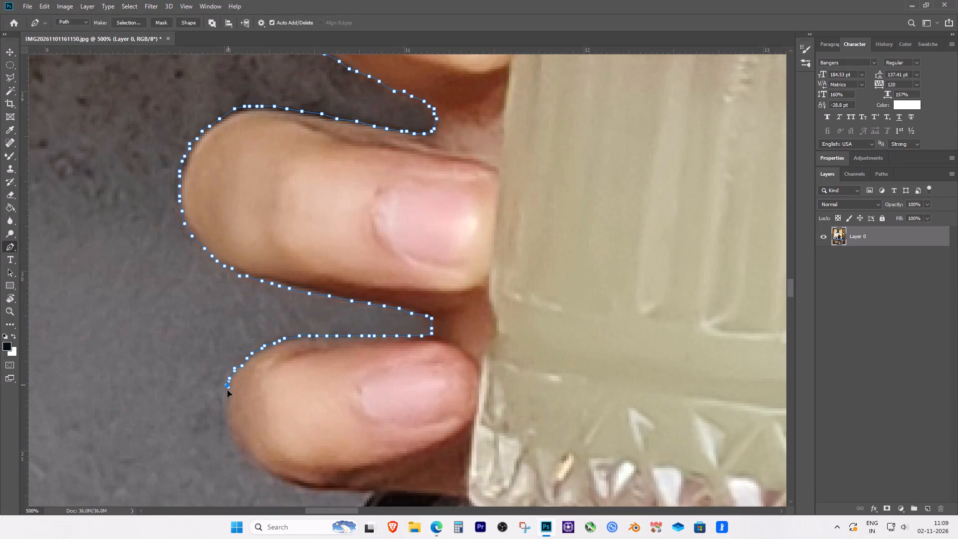
Continue the path down the lower outer curve of the lowest finger to the start of its underside.
left_click_drag(226, 395, 226, 400)
left_click(225, 406)
left_click_drag(226, 416, 228, 425)
left_click(229, 435)
left_click(238, 446)
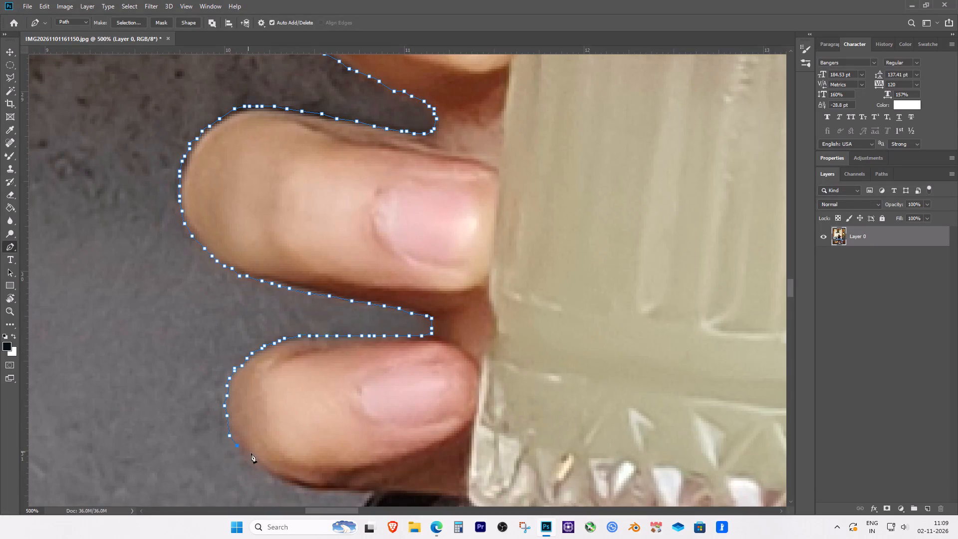
left_click(248, 457)
left_click(256, 464)
left_click(269, 473)
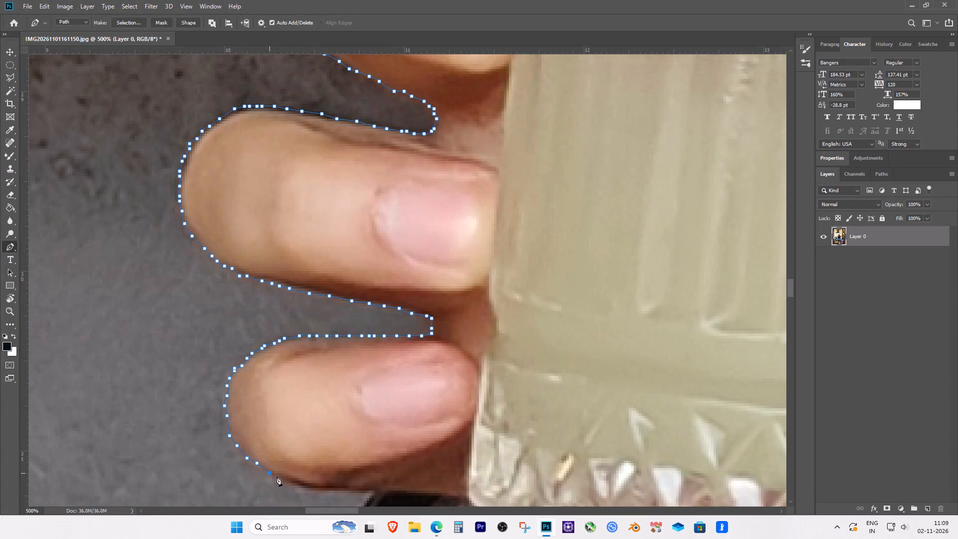
left_click(284, 482)
left_click(295, 487)
left_click(303, 488)
left_click(309, 490)
Trace the underside of the lowest finger inward to the edge of the glass.
key("space")
key("space")
key("space")
key("space")
key("space")
left_click_drag(387, 492, 266, 423)
left_click(206, 422)
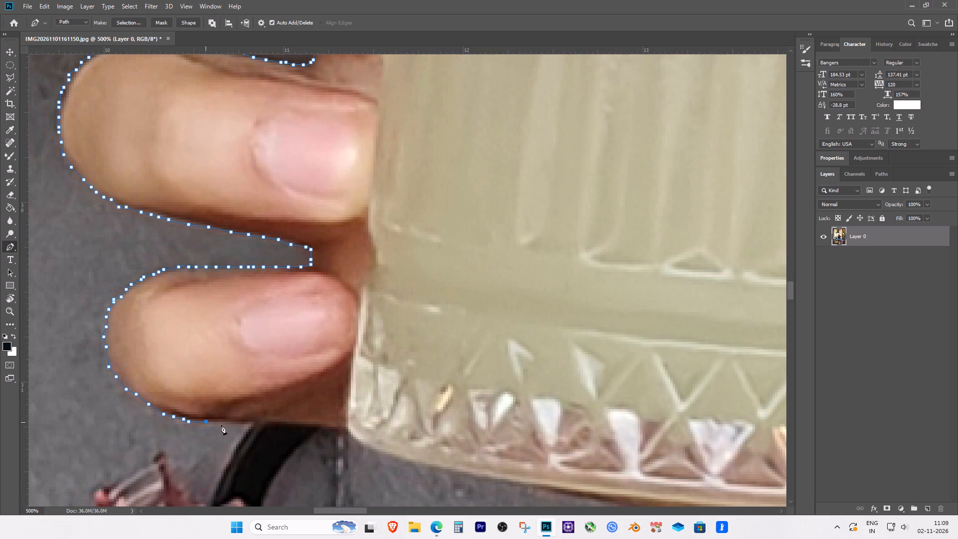
left_click(232, 423)
left_click(252, 423)
left_click(272, 425)
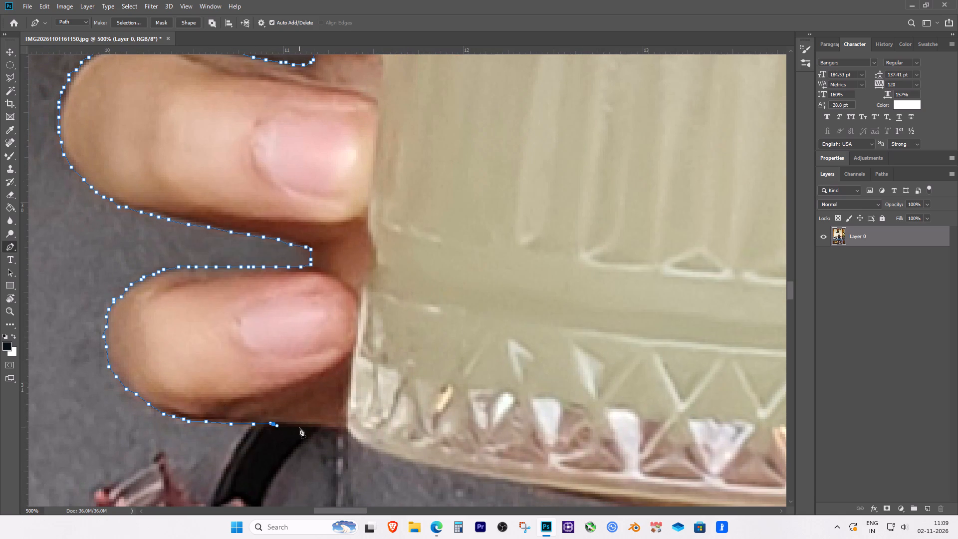
left_click(299, 428)
left_click(324, 428)
left_click(338, 428)
left_click(347, 428)
Carry the path around the glass's bottom corner beside the lowest finger and onto its base rim.
key("ctrl+minus")
key("ctrl+minus")
key("ctrl+minus")
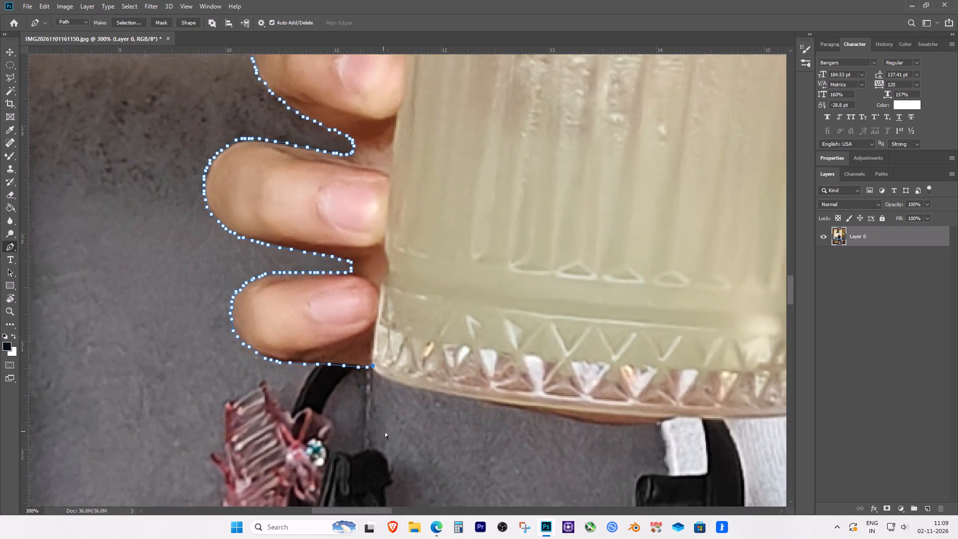
key("ctrl+minus")
key("ctrl+minus")
key("ctrl+equal")
key("ctrl+equal")
key("ctrl+equal")
key("ctrl+equal")
key("ctrl+equal")
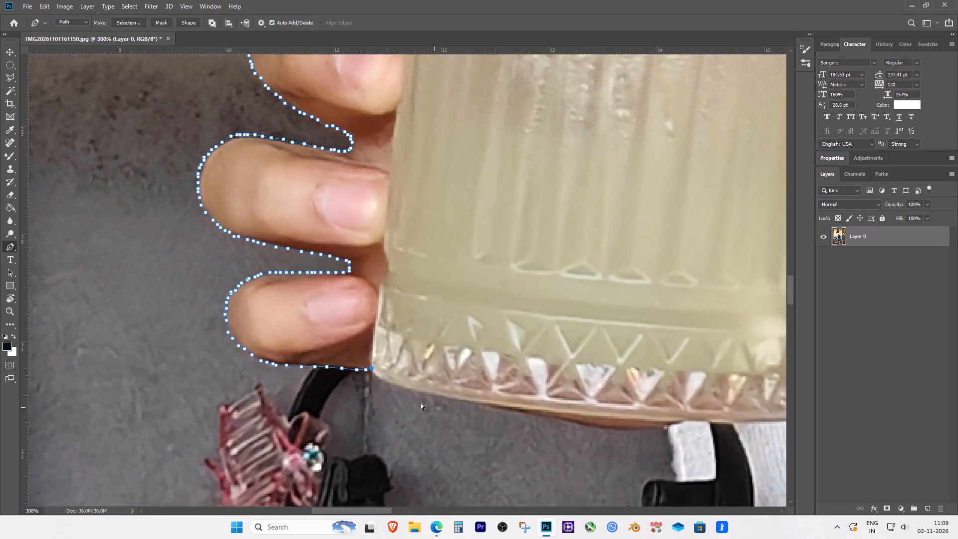
key("ctrl+equal")
left_click(346, 429)
left_click(351, 433)
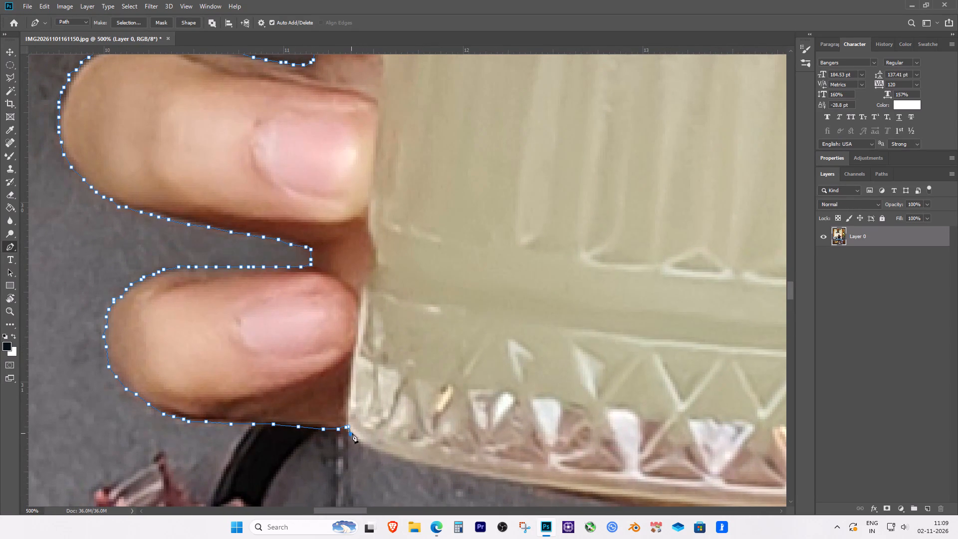
left_click_drag(358, 441, 363, 444)
left_click(368, 448)
left_click(379, 452)
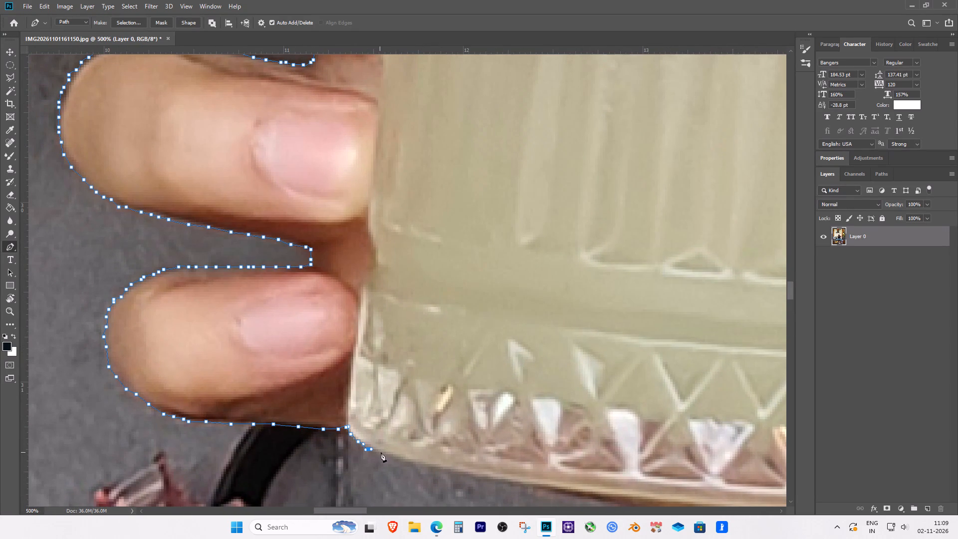
left_click(390, 456)
left_click(399, 456)
left_click(403, 460)
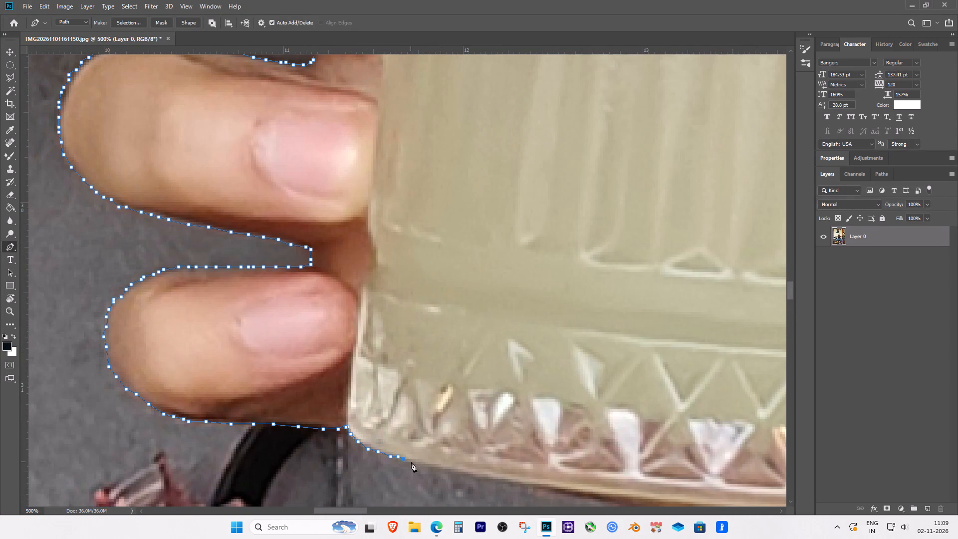
left_click(412, 462)
Trace the glass's base rim against the grey background to where the dark skin shows beneath it.
key("space")
key("space")
key("space")
key("space")
key("space")
key("space")
key("space")
left_click_drag(464, 464, 341, 374)
left_click(300, 376)
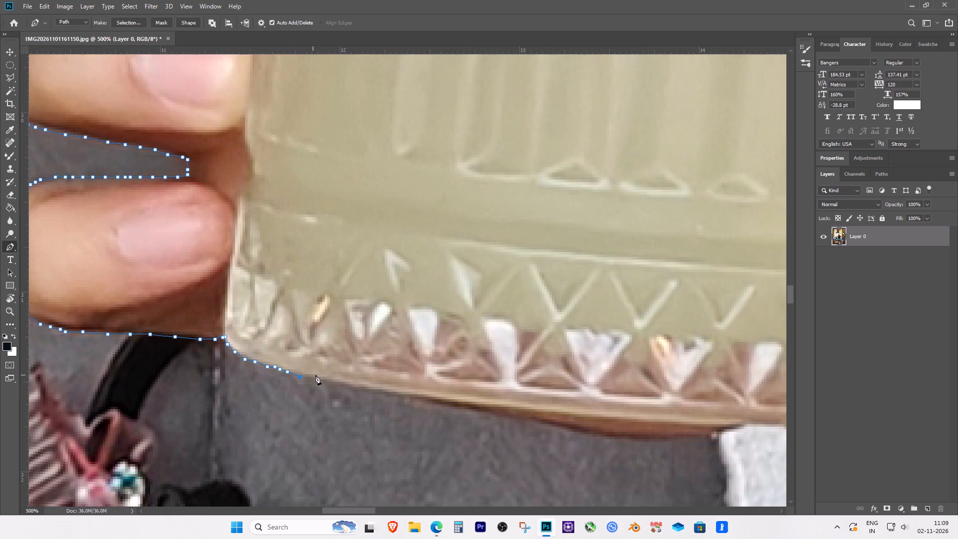
left_click(319, 376)
left_click(332, 379)
left_click(346, 383)
left_click(358, 386)
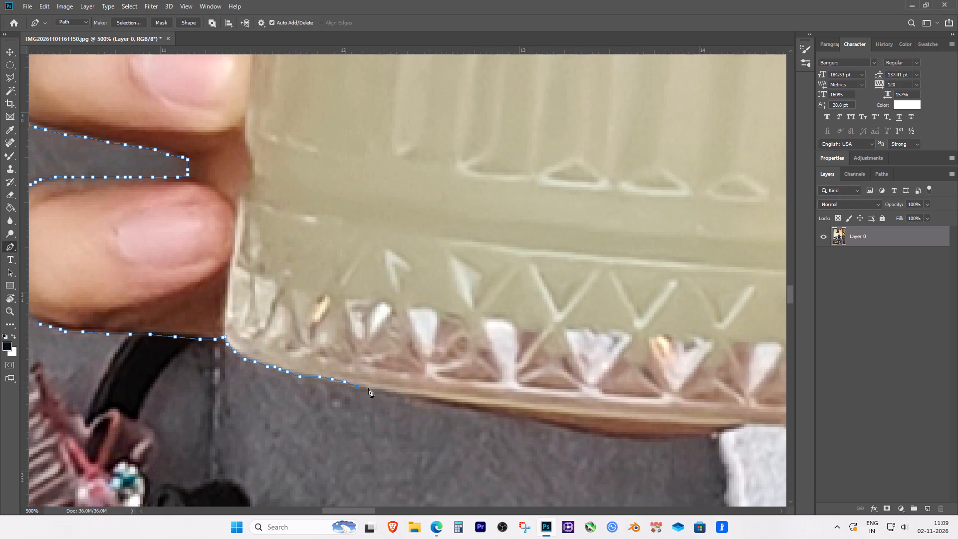
left_click(374, 388)
left_click(387, 390)
left_click(407, 392)
left_click(431, 396)
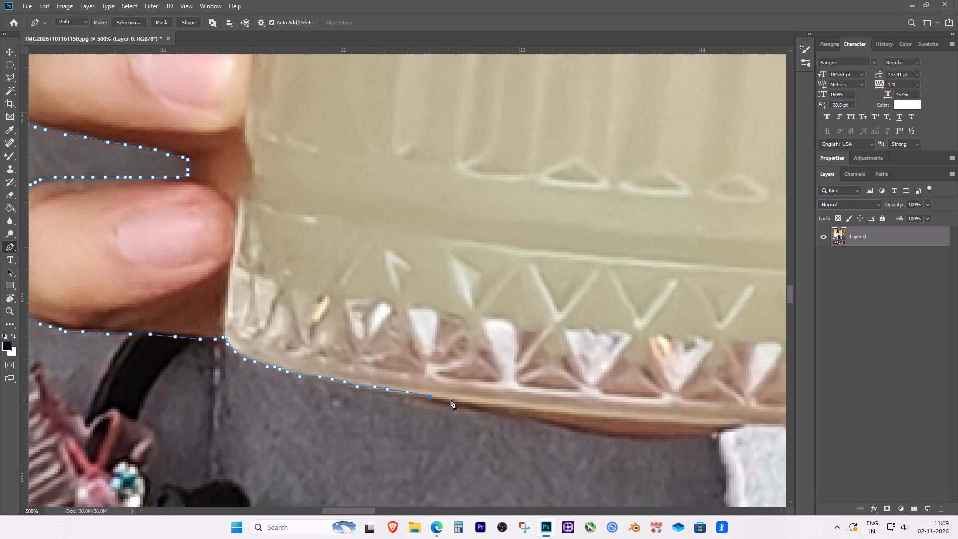
left_click(452, 400)
Continue the path along the glass's base rim, leaving out the skin beneath it, to the white strip.
key("space")
key("space")
key("space")
key("space")
key("space")
key("space")
key("space")
left_click_drag(513, 413, 310, 370)
left_click(263, 360)
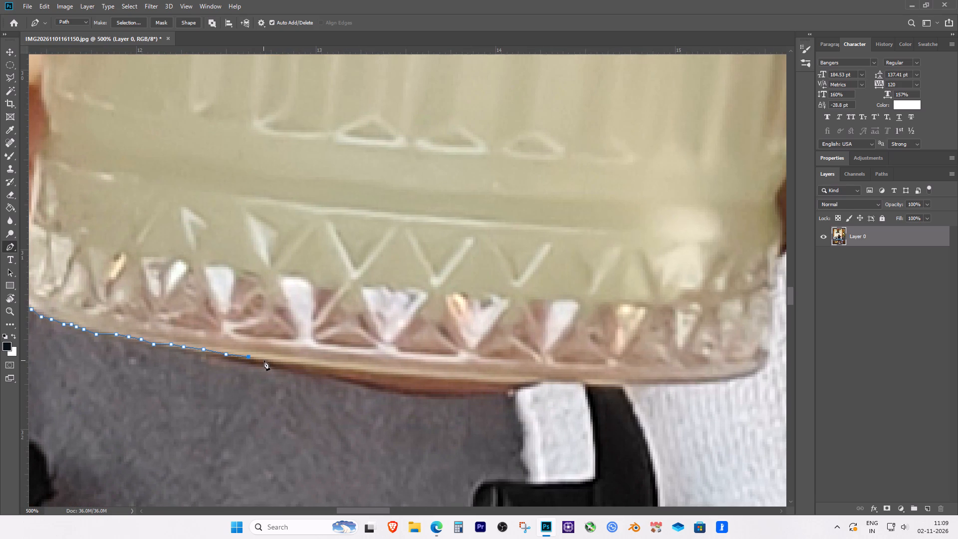
left_click(288, 364)
left_click(314, 366)
left_click(342, 369)
left_click(363, 371)
left_click(396, 372)
left_click(439, 376)
left_click(472, 378)
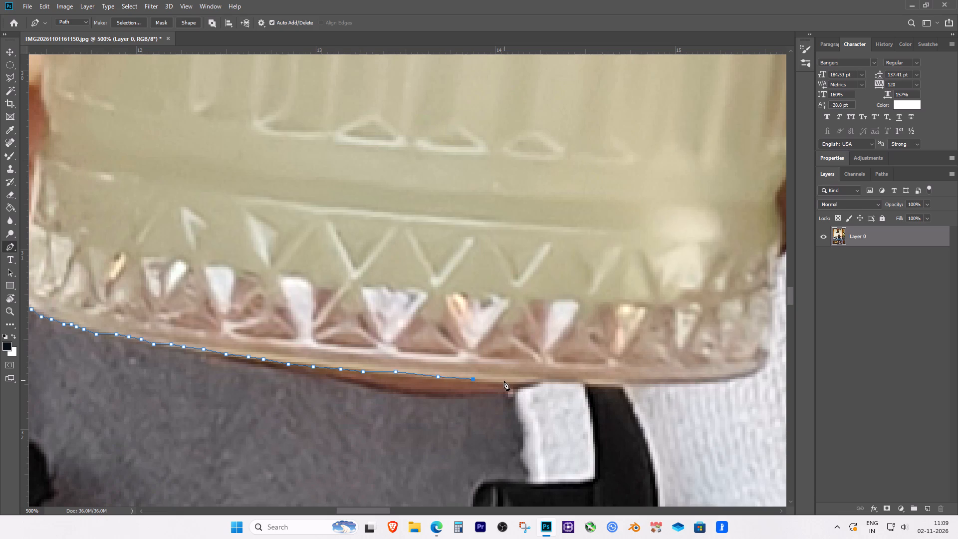
left_click(505, 381)
left_click(532, 383)
left_click(554, 383)
Trace the base rim past the black strap and along the white fabric to the glass's far bottom corner.
key("space")
key("space")
key("space")
key("space")
key("space")
key("space")
key("space")
left_click_drag(638, 384, 421, 369)
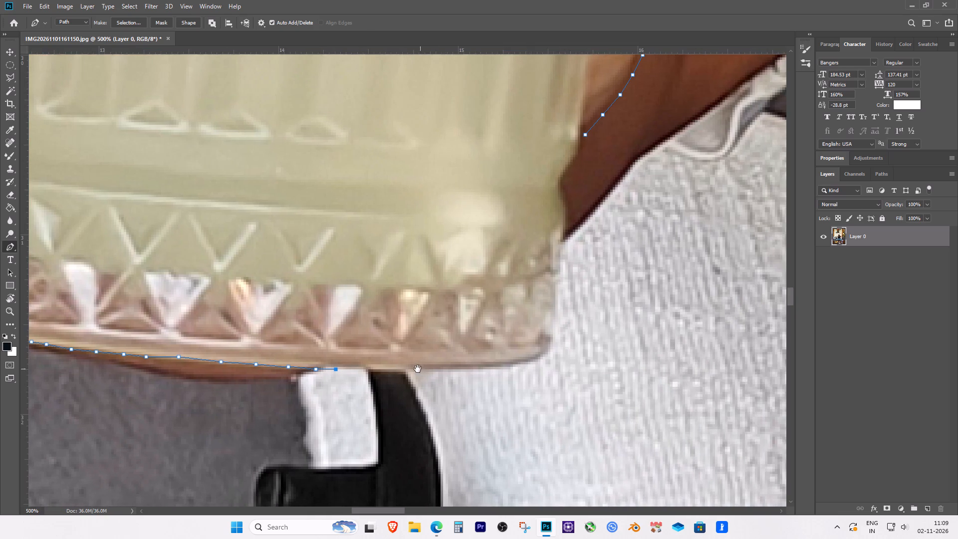
left_click(347, 368)
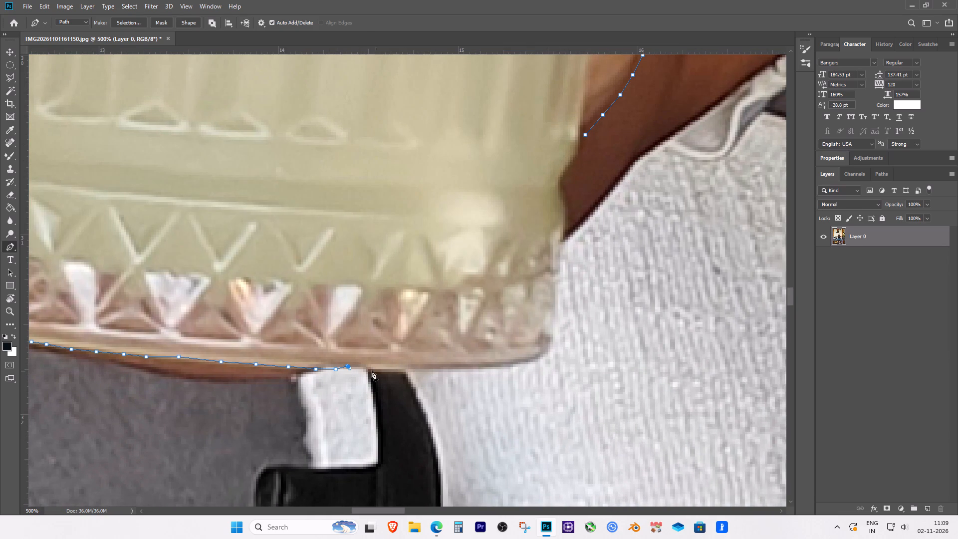
left_click(375, 371)
left_click(408, 372)
left_click(438, 371)
left_click(463, 370)
left_click(488, 369)
left_click(500, 370)
left_click(512, 369)
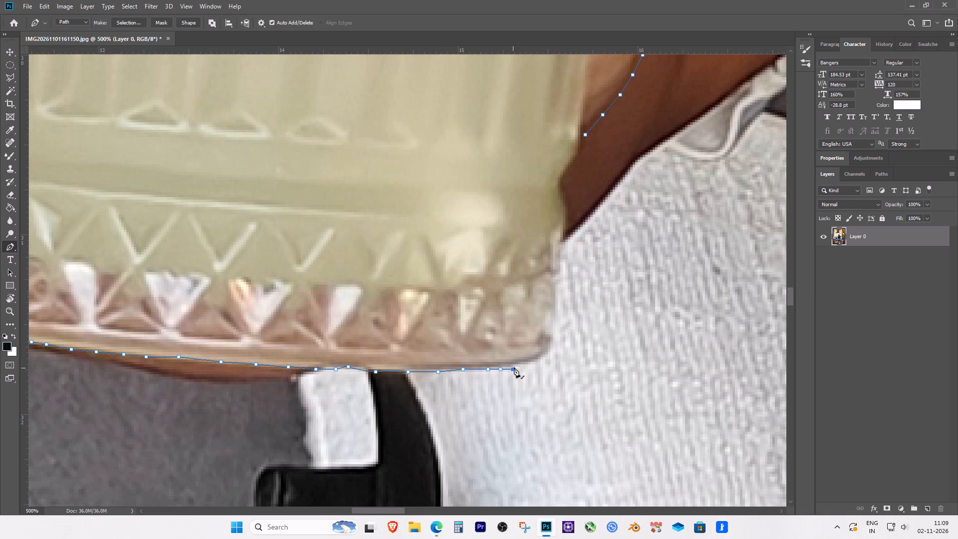
Carry the path around the curve of the glass's far bottom corner against the white fabric.
left_click(517, 367)
left_click(524, 365)
left_click(529, 362)
double_click(537, 361)
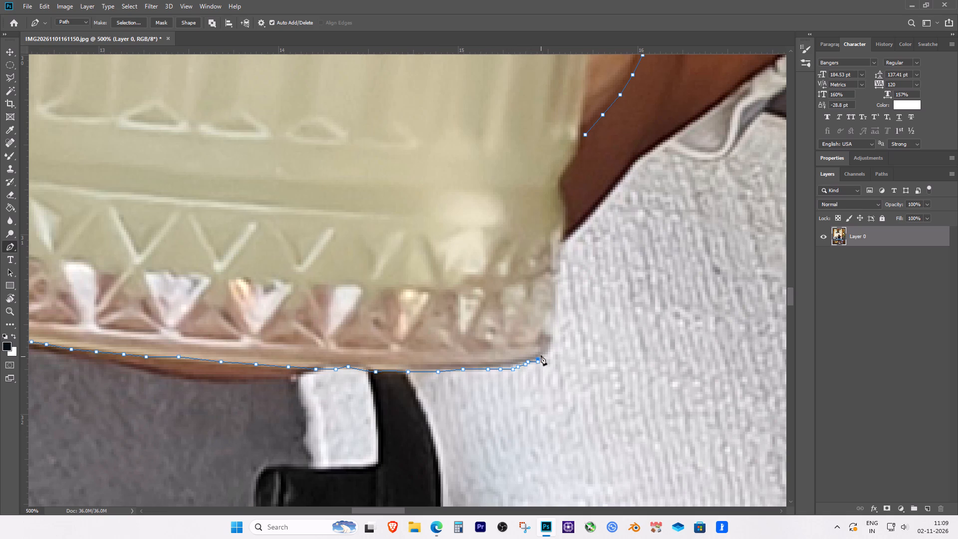
left_click(542, 355)
left_click(547, 352)
Trace up the glass's side edge along the white fabric to where the dark skin of the palm begins.
key("space")
key("space")
key("space")
key("space")
key("space")
key("space")
key("space")
key("space")
key("space")
key("space")
key("space")
key("space")
left_click_drag(577, 318, 382, 394)
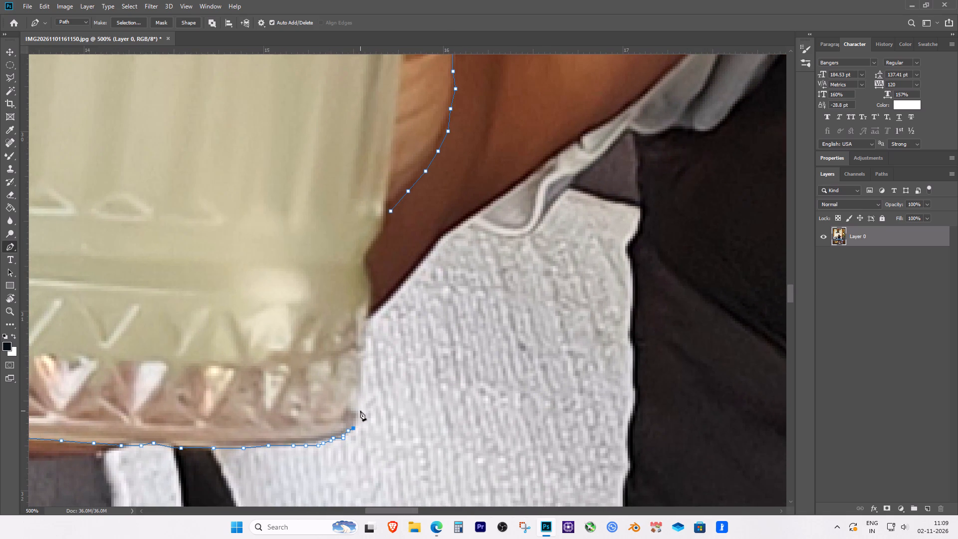
left_click(358, 418)
left_click(359, 405)
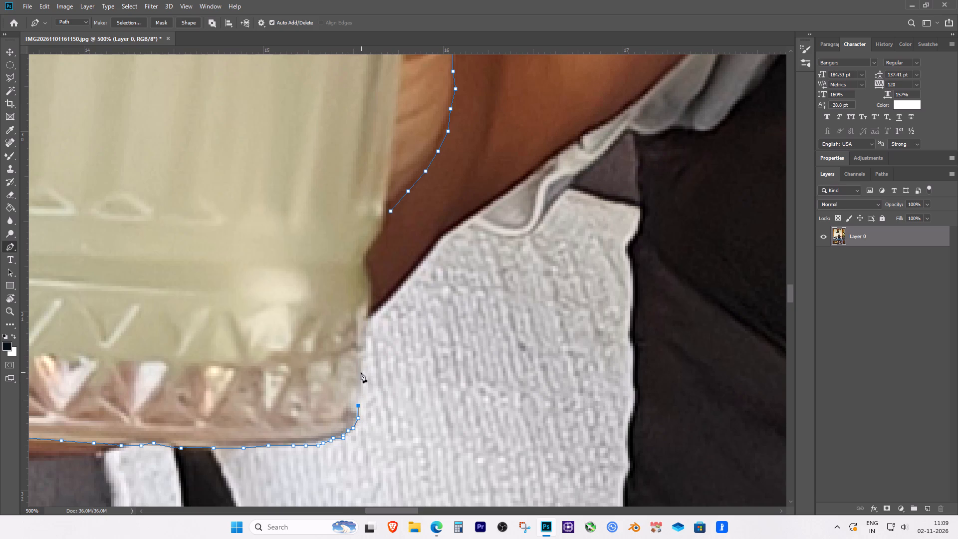
left_click(361, 372)
left_click(362, 355)
left_click(366, 348)
left_click(367, 342)
left_click(368, 328)
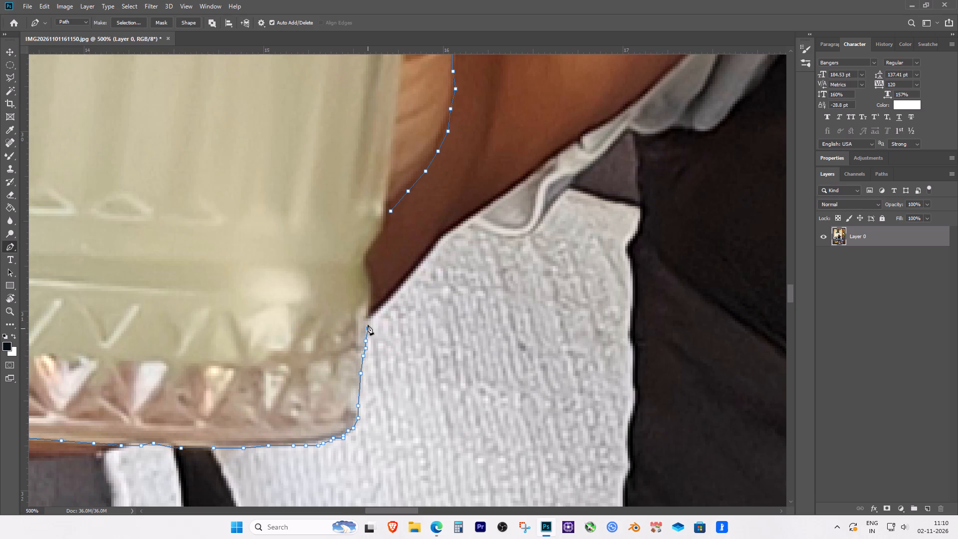
left_click(369, 318)
left_click(369, 313)
Follow the glass's edge against the dark palm up to the fingertip and close the path at its starting anchor.
left_click(373, 302)
left_click(373, 285)
left_click(372, 276)
left_click(368, 266)
left_click(365, 257)
left_click(369, 246)
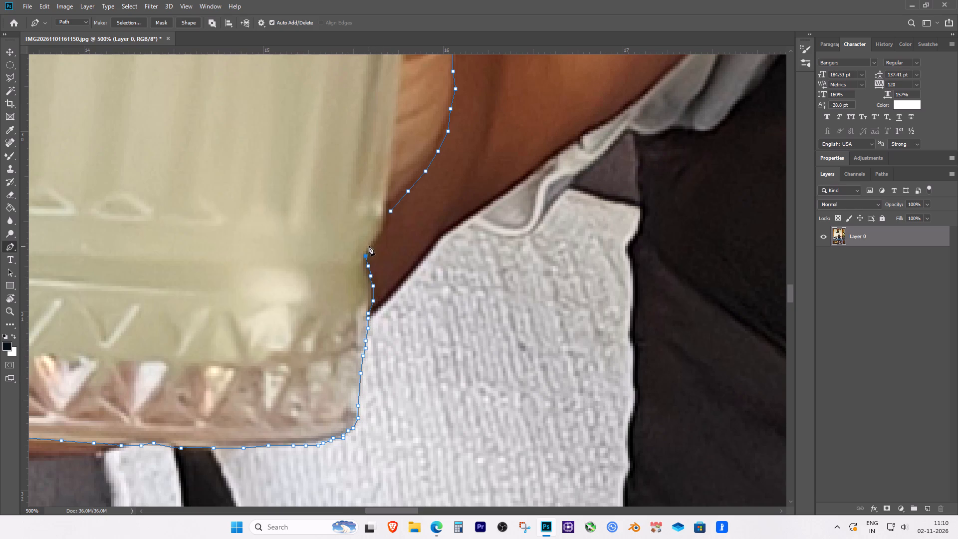
left_click(373, 241)
left_click(377, 236)
left_click(384, 229)
left_click(386, 219)
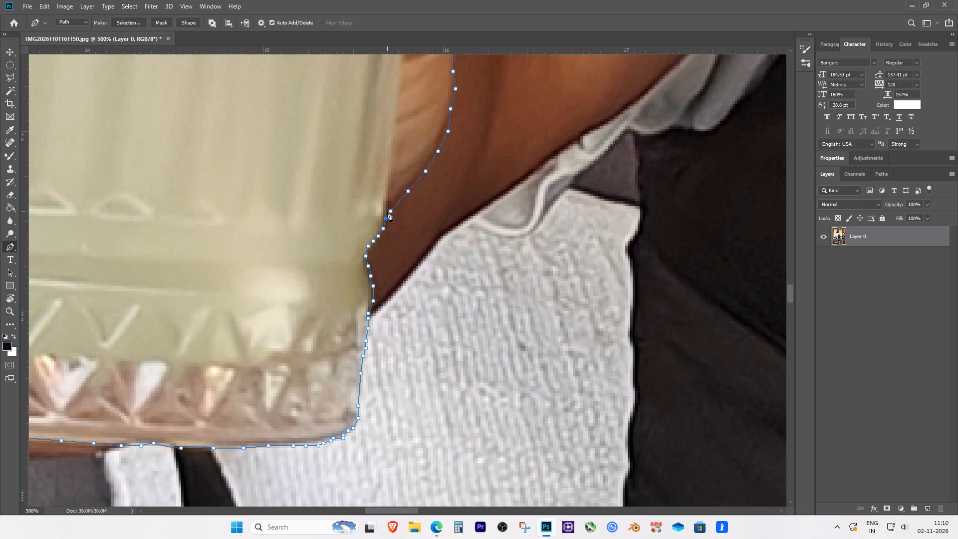
left_click(387, 212)
left_click(390, 212)
Convert the closed path to a selection and copy the selected glass, straw and fingers to a new layer.
key("ctrl+Return")
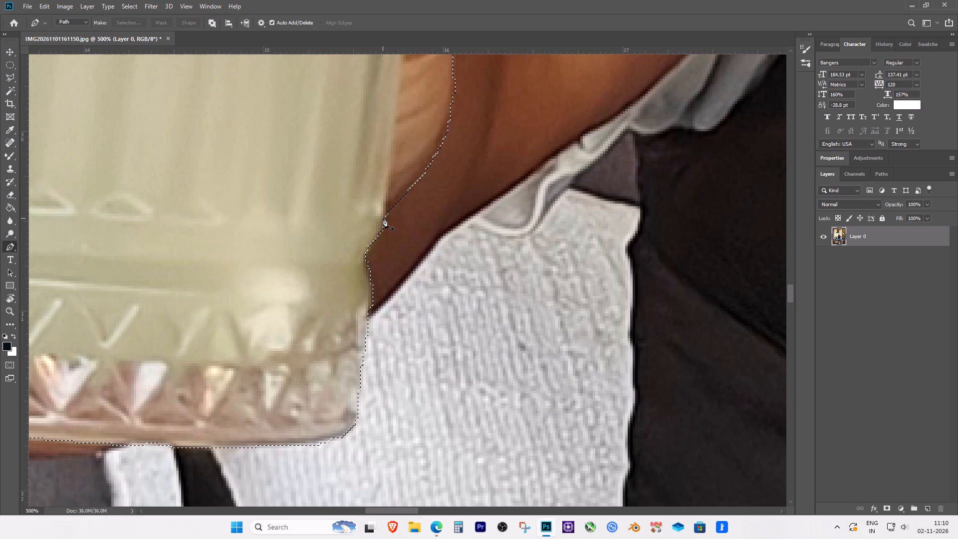
key("ctrl+minus")
key("ctrl+minus")
key("ctrl+minus")
key("ctrl+minus")
key("ctrl+minus")
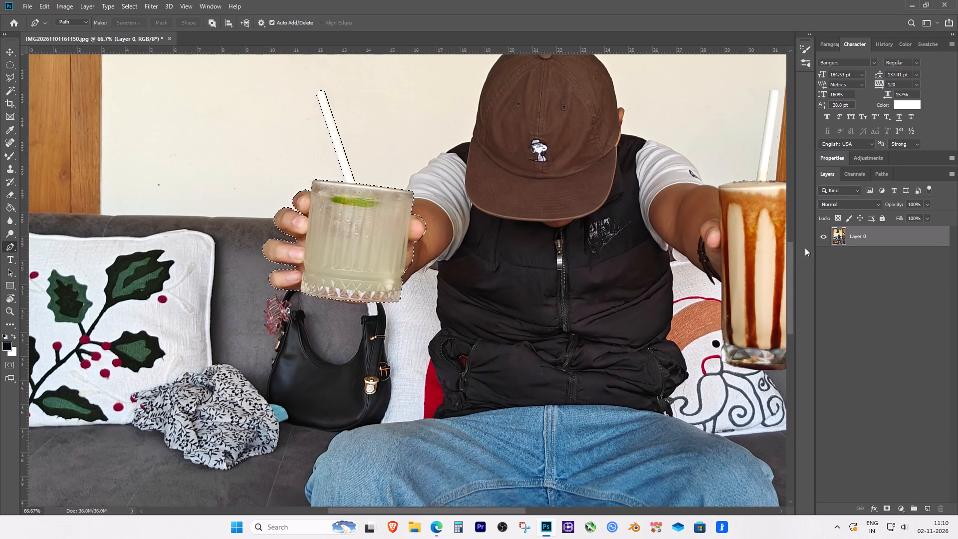
key("ctrl+j")
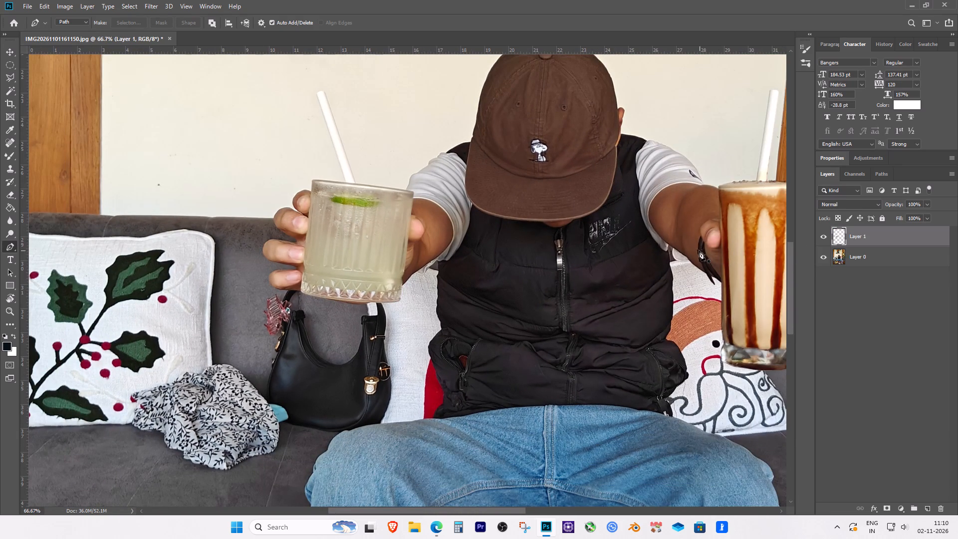
Scale the copied hand and glass proportionally to about 183% and position it over the original drink.
key("ctrl+minus")
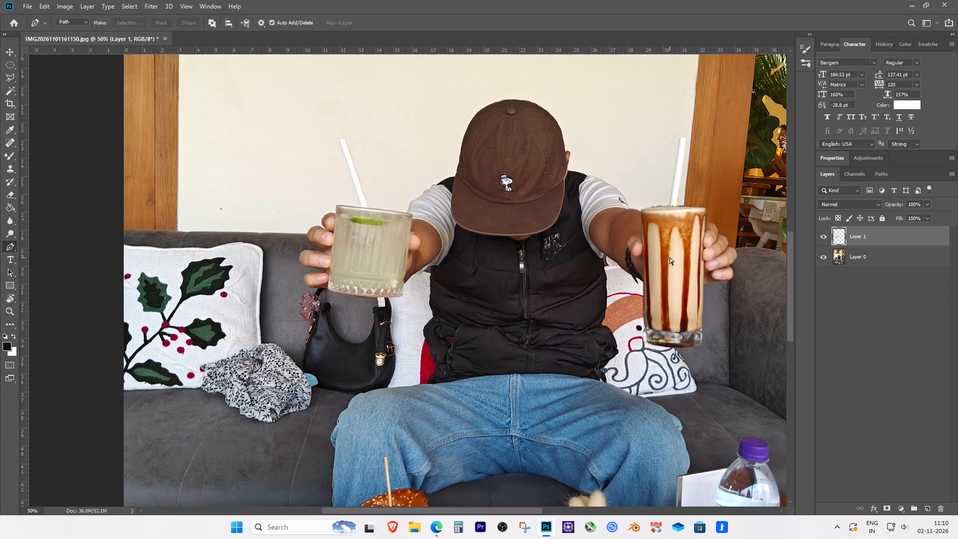
key("ctrl+minus")
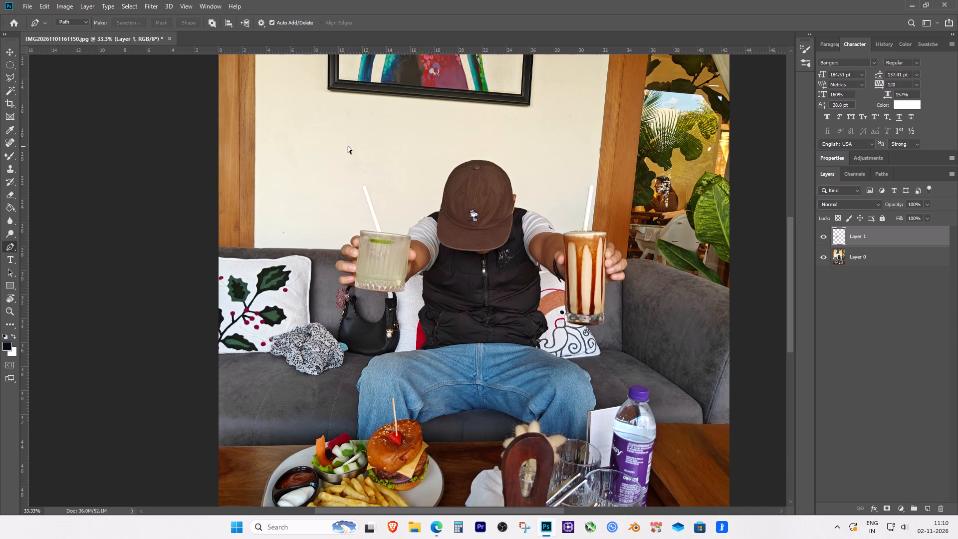
key("ctrl+t")
left_click_drag(420, 290, 427, 297)
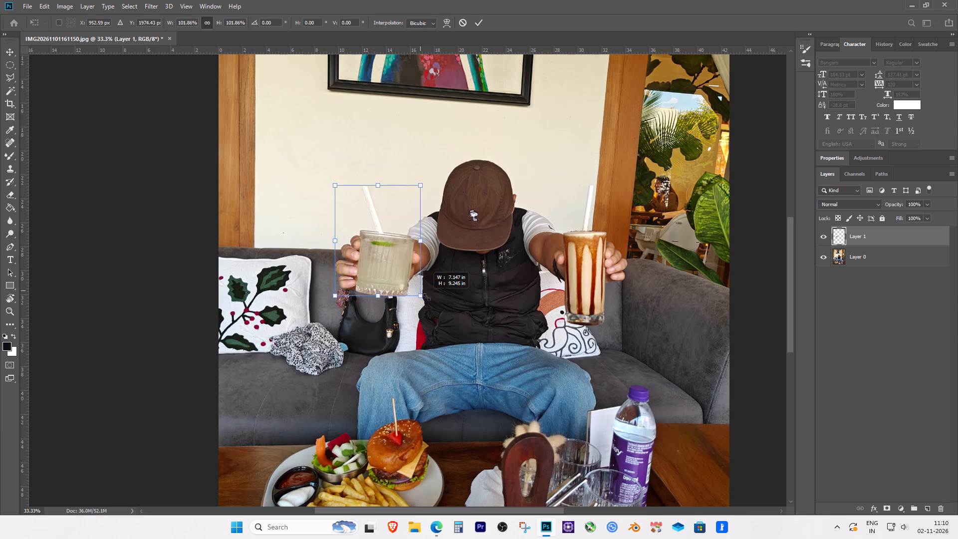
left_click_drag(427, 297, 470, 322)
left_click_drag(437, 303, 423, 289)
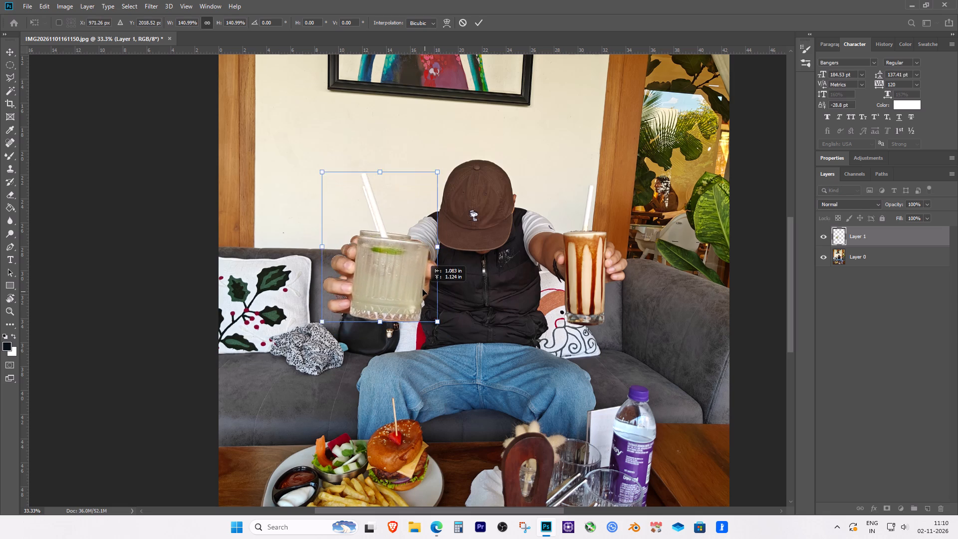
left_click_drag(423, 289, 420, 283)
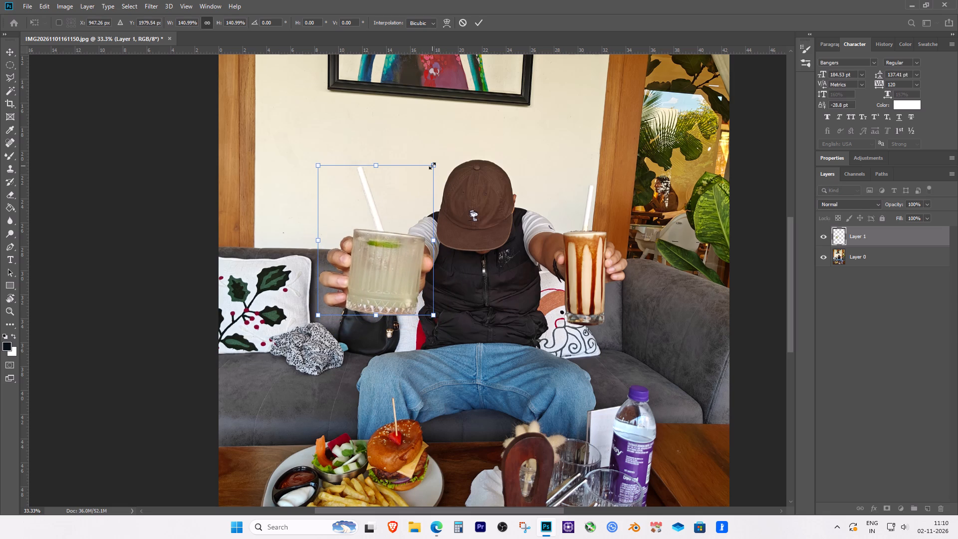
left_click_drag(432, 166, 472, 126)
left_click_drag(409, 238, 389, 245)
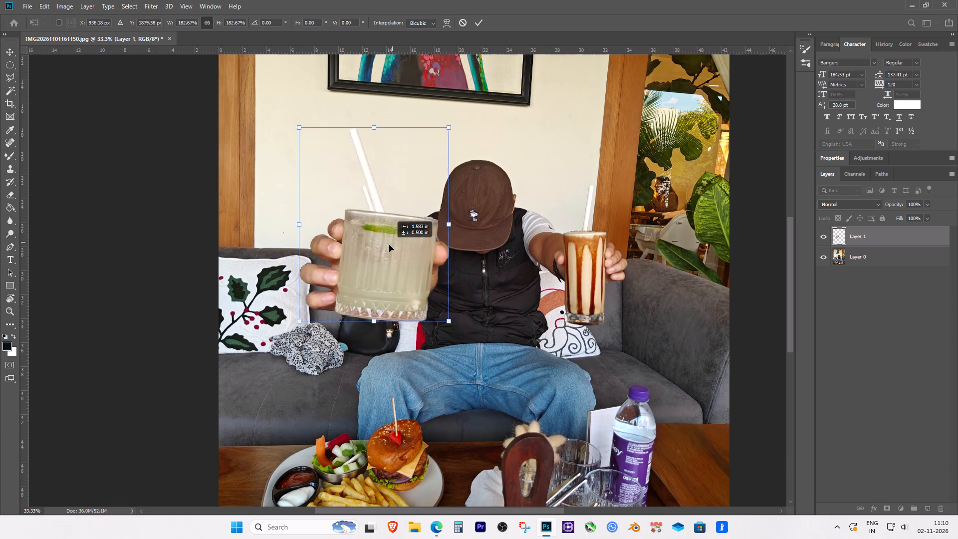
left_click_drag(389, 245, 385, 250)
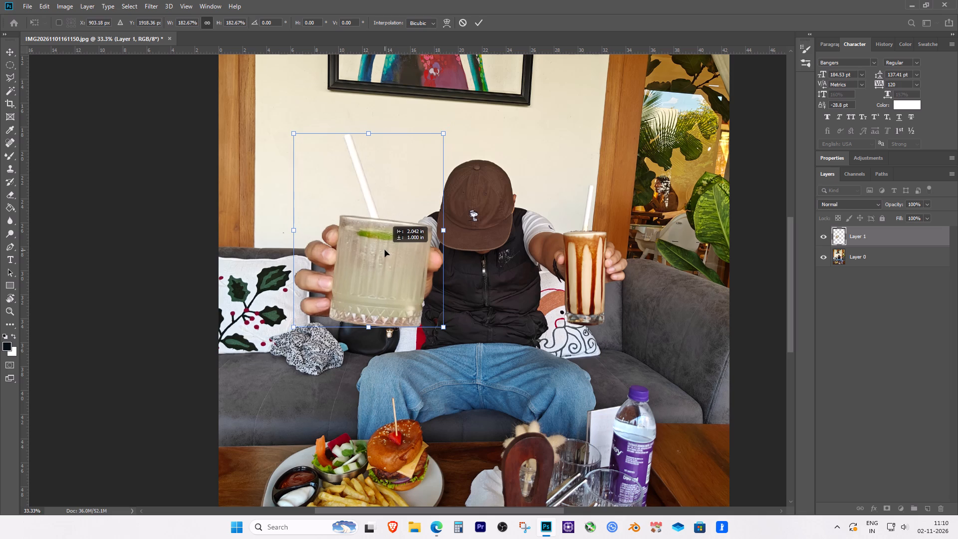
left_click_drag(385, 250, 388, 250)
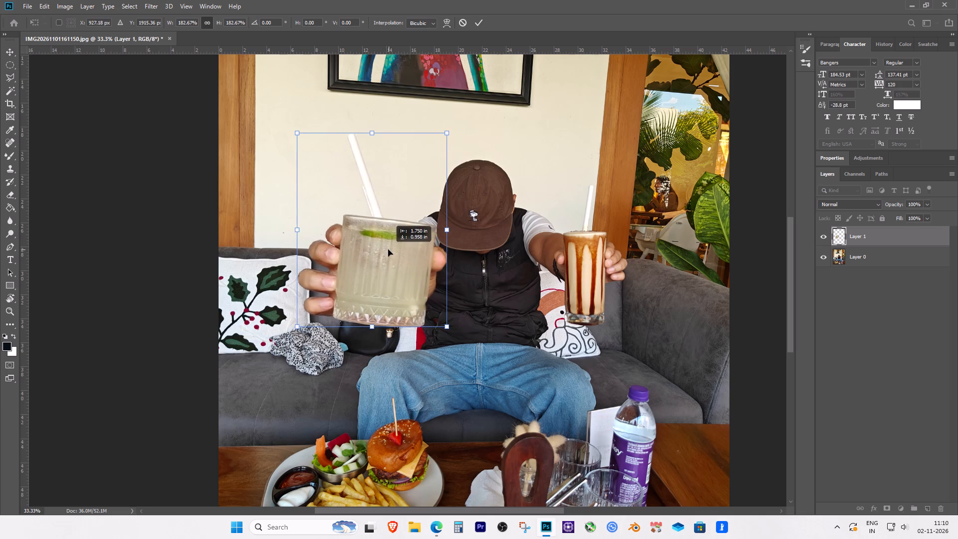
left_click_drag(388, 250, 386, 250)
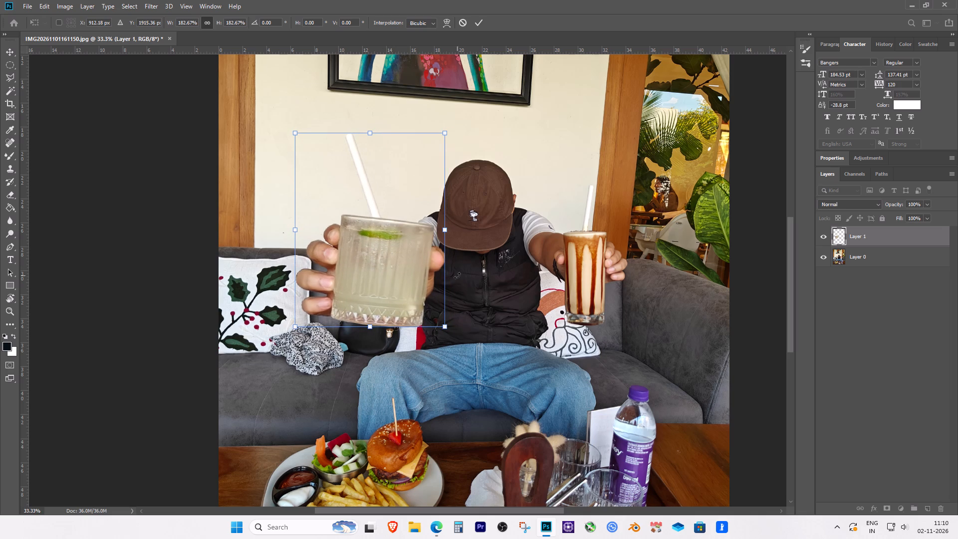
key("Return")
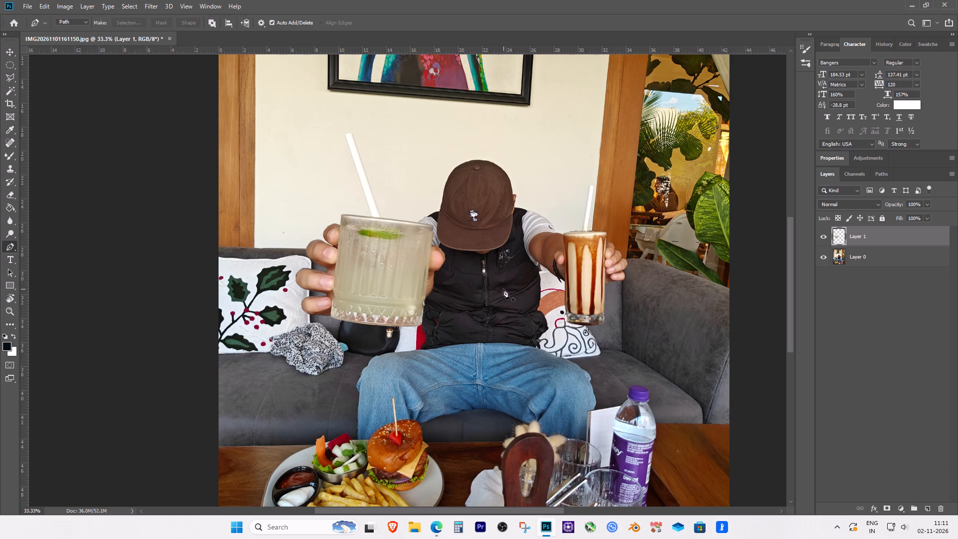
Scale the hand-and-glass copy up again to about 123% and reposition it so it still covers the original drink.
key("ctrl+minus")
key("ctrl+minus")
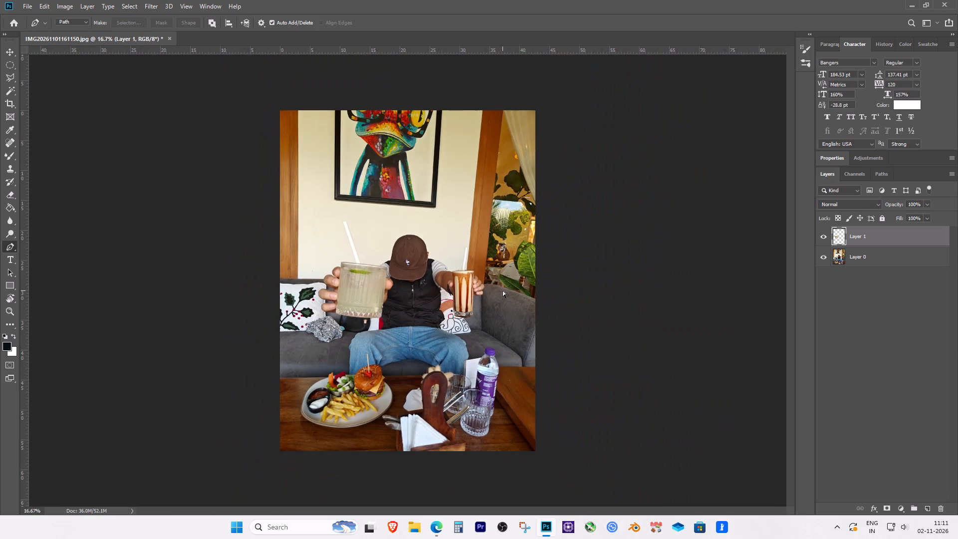
key("ctrl+equal")
key("ctrl+equal")
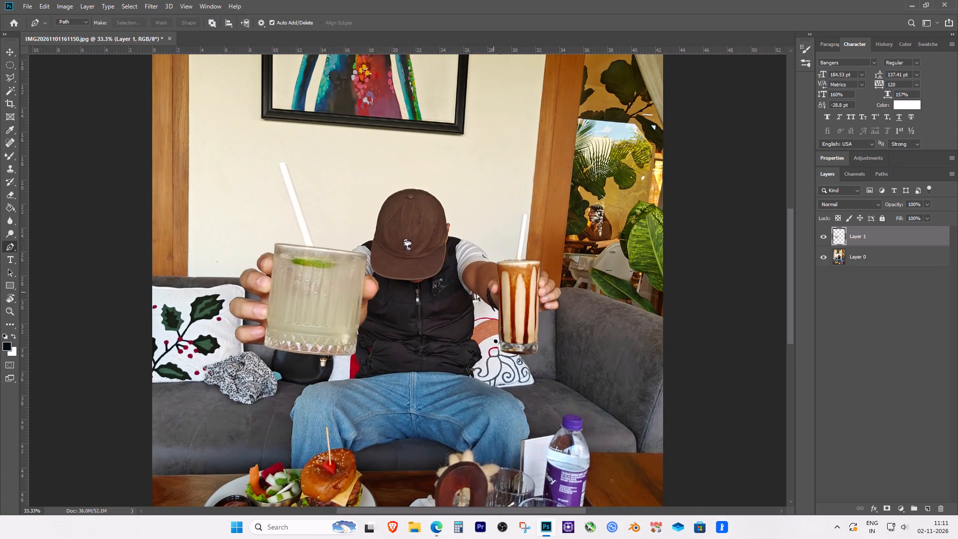
key("ctrl+t")
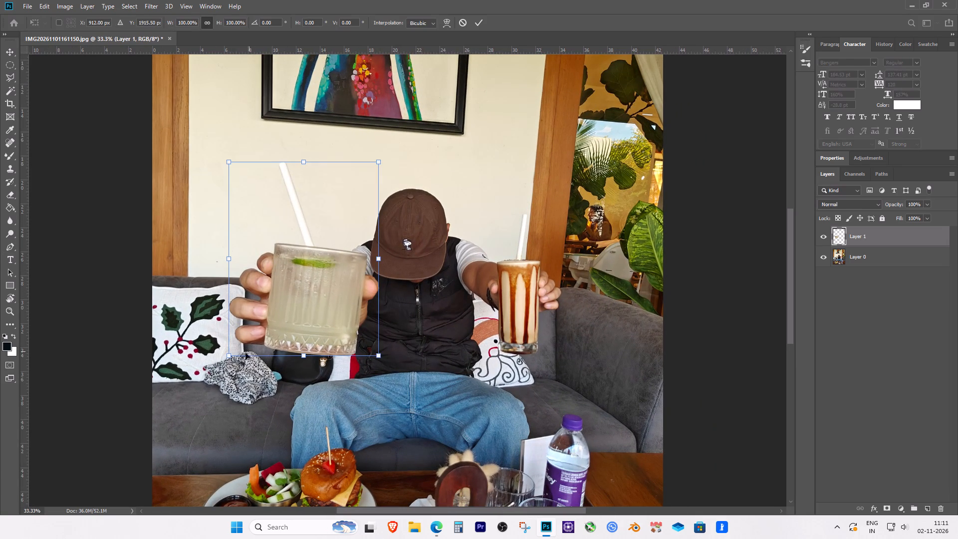
left_click_drag(230, 359, 180, 390)
left_click_drag(253, 369, 266, 355)
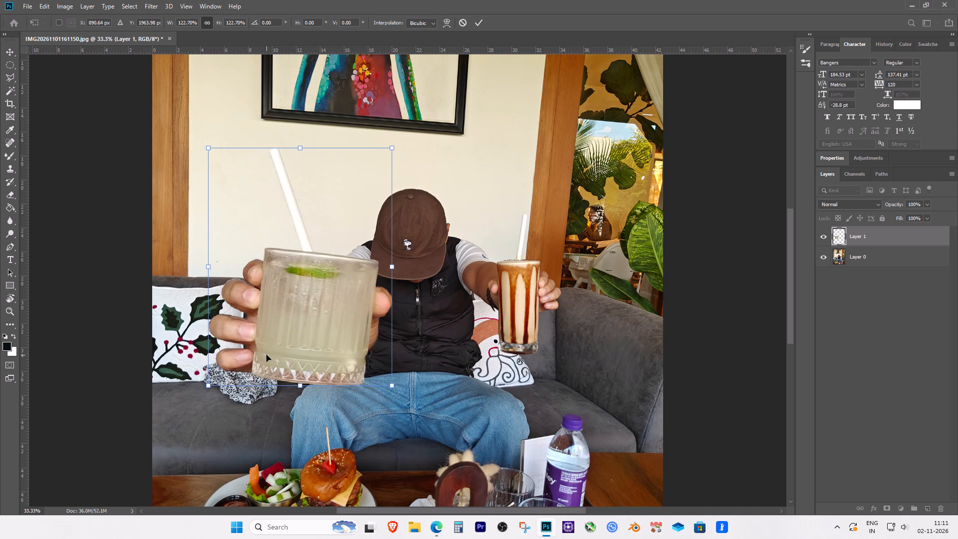
key("Return")
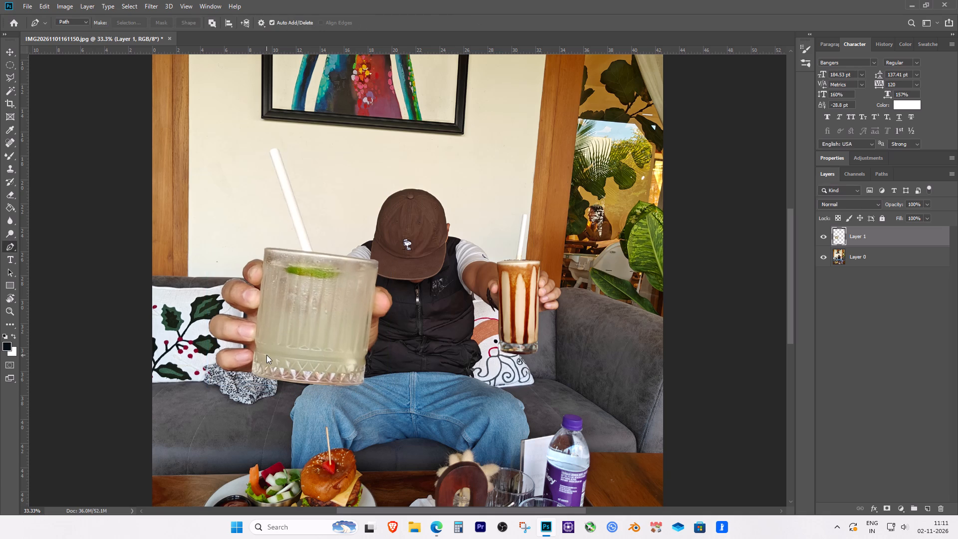
Start a Pen path where the bracelet strap meets the chocolate drink's glass and trace the strap's inner edge up to the bracelet's knot.
key("ctrl+minus")
key("ctrl+minus")
key("ctrl+minus")
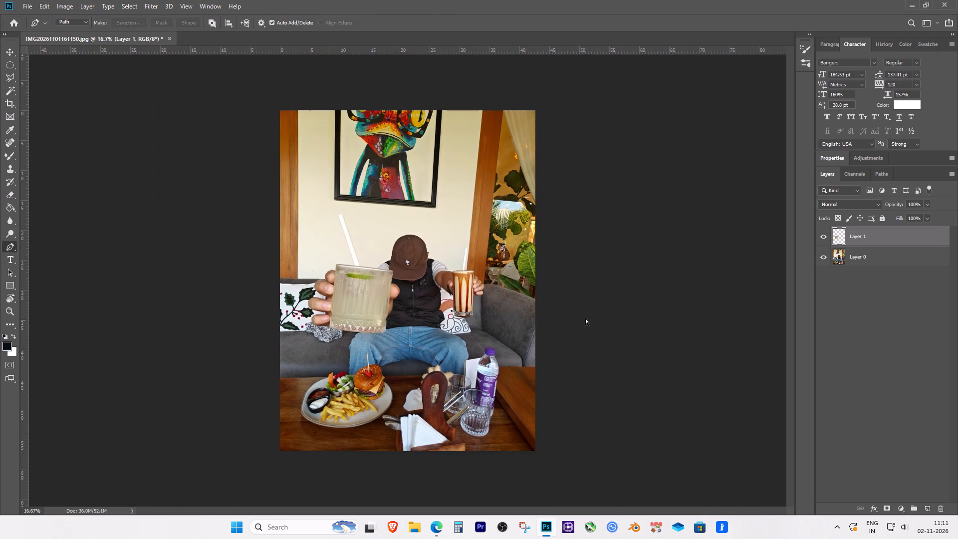
key("ctrl+equal")
key("ctrl+equal")
key("ctrl+equal")
key("ctrl+equal")
key("ctrl+equal")
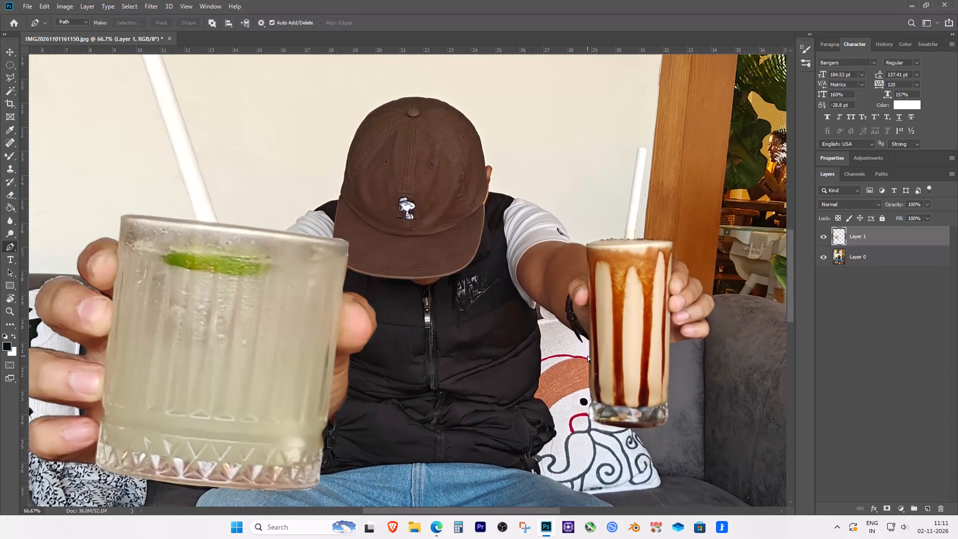
key("ctrl+equal")
key("space")
key("space")
key("space")
key("space")
key("space")
key("space")
key("space")
key("space")
key("space")
key("space")
key("space")
key("space")
key("space")
key("space")
left_click_drag(636, 335, 365, 357)
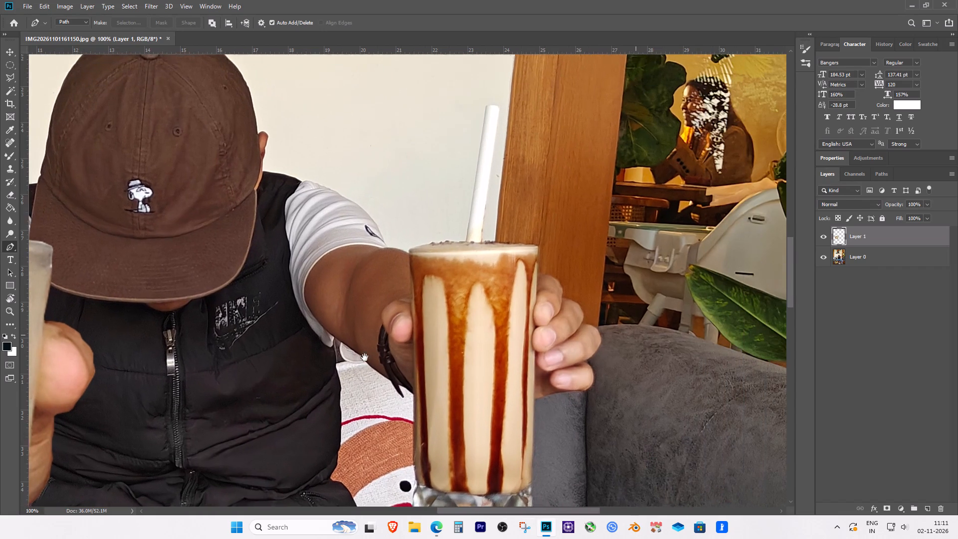
left_click_drag(365, 357, 356, 346)
key("ctrl+equal")
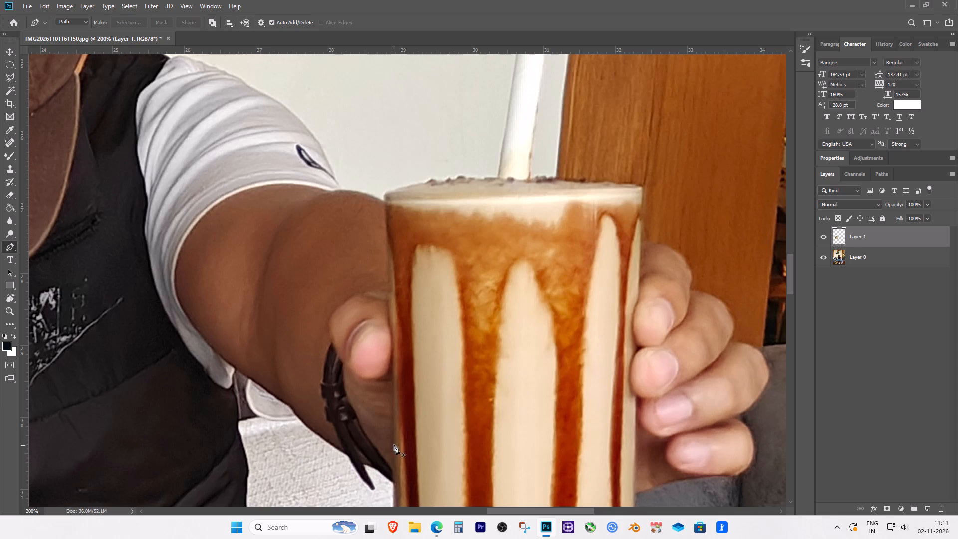
key("ctrl+equal")
key("space")
key("space")
key("space")
key("space")
key("space")
key("space")
key("space")
key("space")
key("space")
key("space")
key("space")
key("space")
key("space")
key("space")
key("space")
key("space")
key("space")
key("space")
key("space")
key("space")
left_click_drag(378, 456, 379, 304)
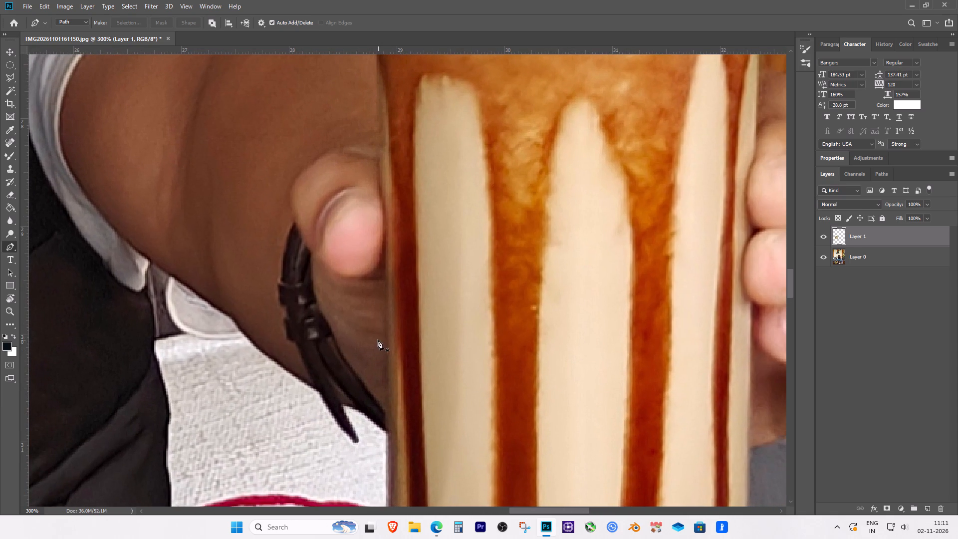
key("ctrl+equal")
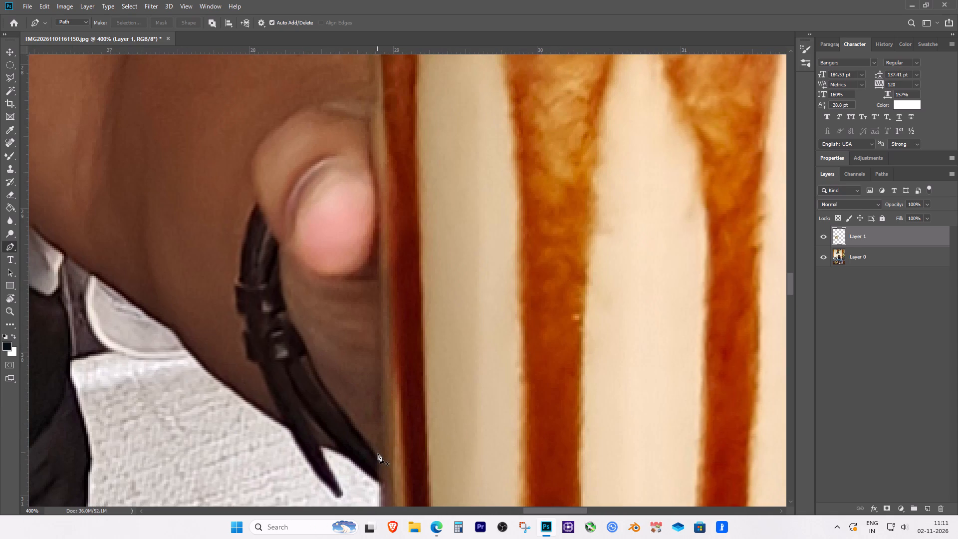
left_click(379, 457)
left_click(372, 450)
key("ctrl+equal")
left_click(354, 480)
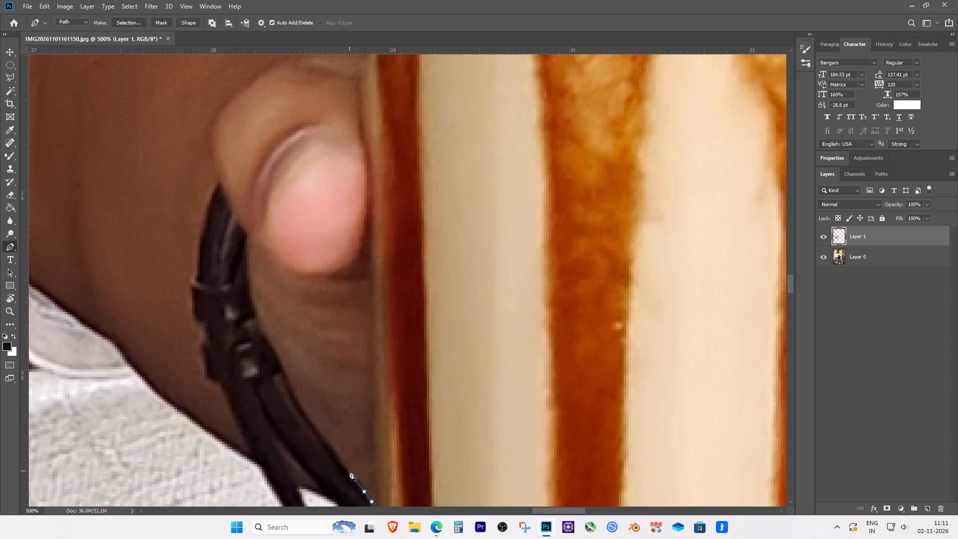
left_click(349, 471)
left_click(342, 461)
left_click(333, 450)
left_click(327, 443)
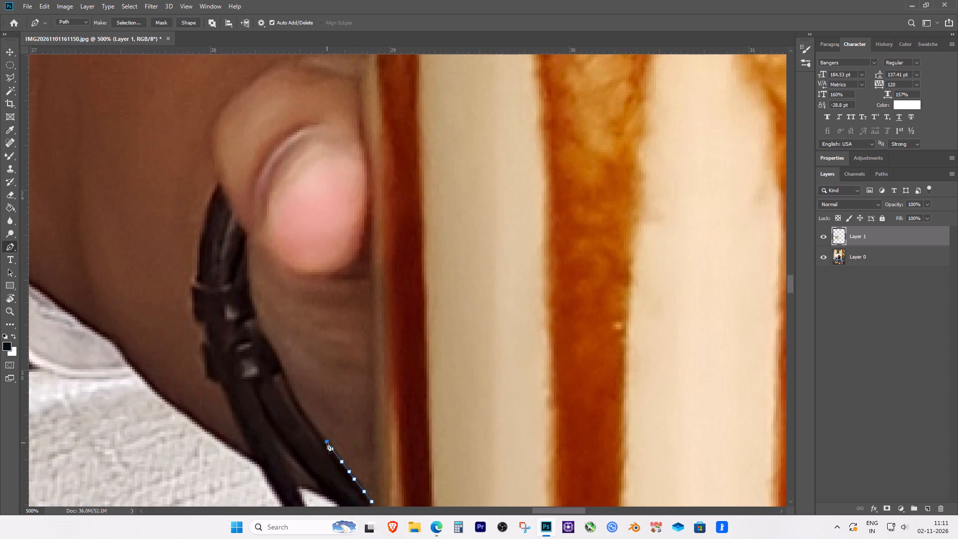
left_click(322, 437)
left_click(316, 430)
left_click(312, 424)
left_click(308, 418)
left_click(301, 409)
left_click(295, 397)
key("ctrl+equal")
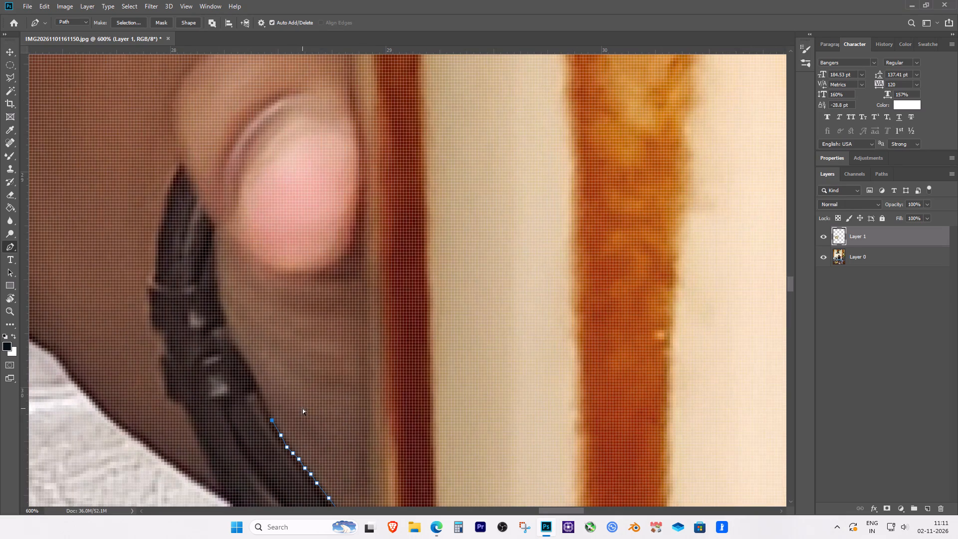
key("ctrl+minus")
left_click(291, 389)
left_click(289, 379)
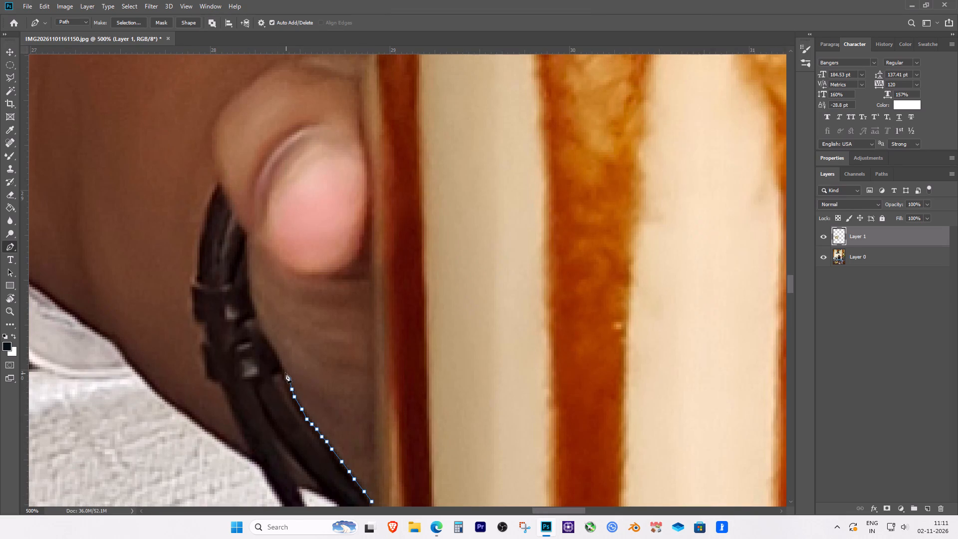
Continue the path up along the inner edge of the bracelet's knot and upper band to where it meets the thumb.
left_click(285, 372)
left_click(280, 364)
left_click(277, 358)
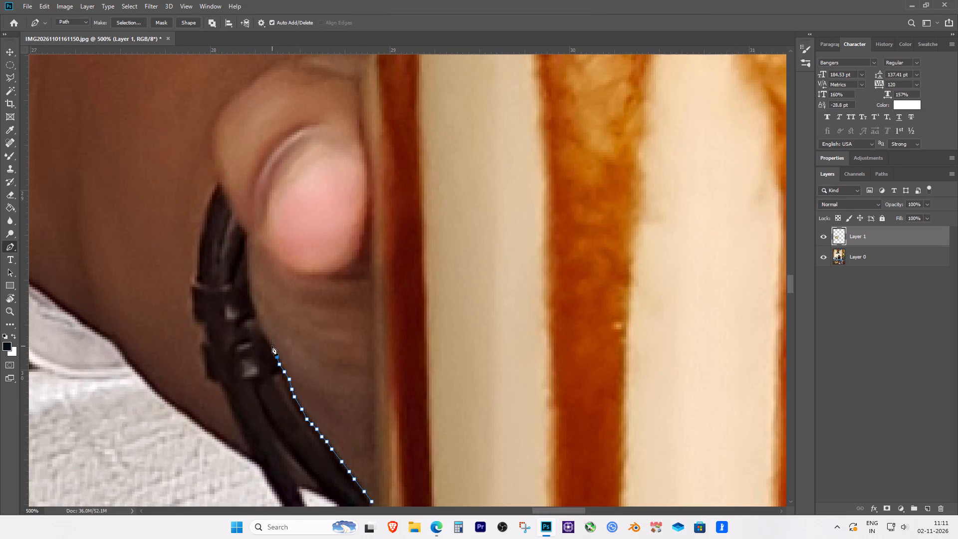
left_click(272, 346)
left_click(266, 337)
left_click(260, 331)
left_click(258, 325)
left_click(256, 313)
left_click(253, 306)
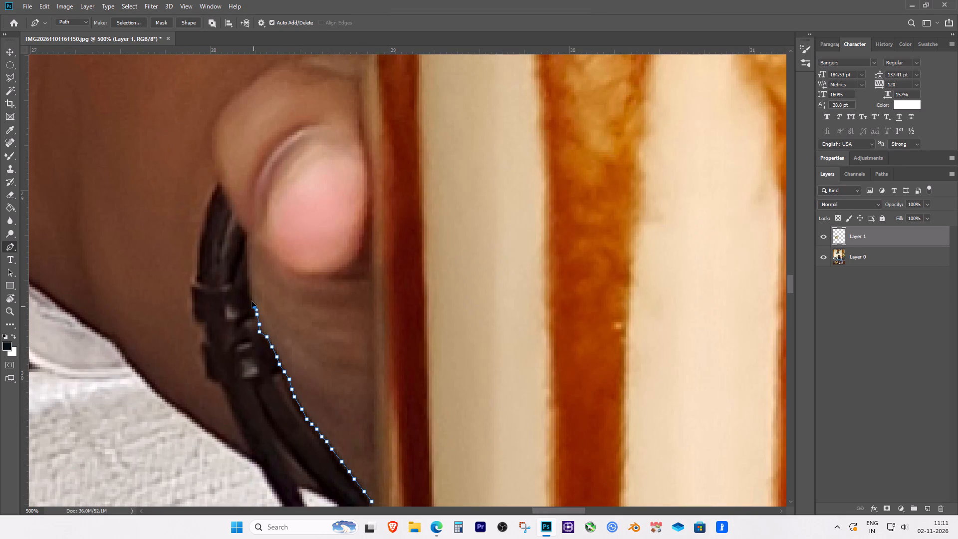
left_click(250, 293)
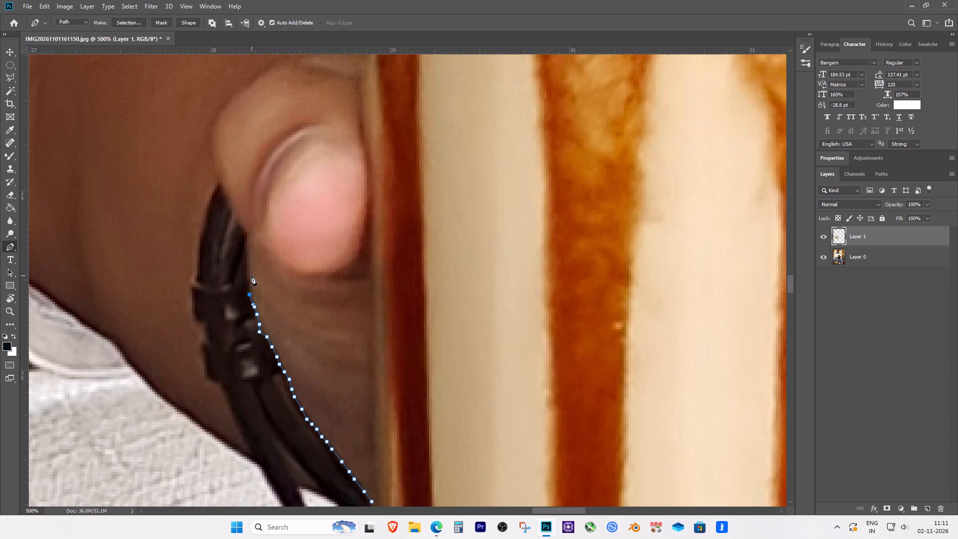
left_click(248, 276)
left_click(247, 263)
left_click(246, 253)
left_click(244, 242)
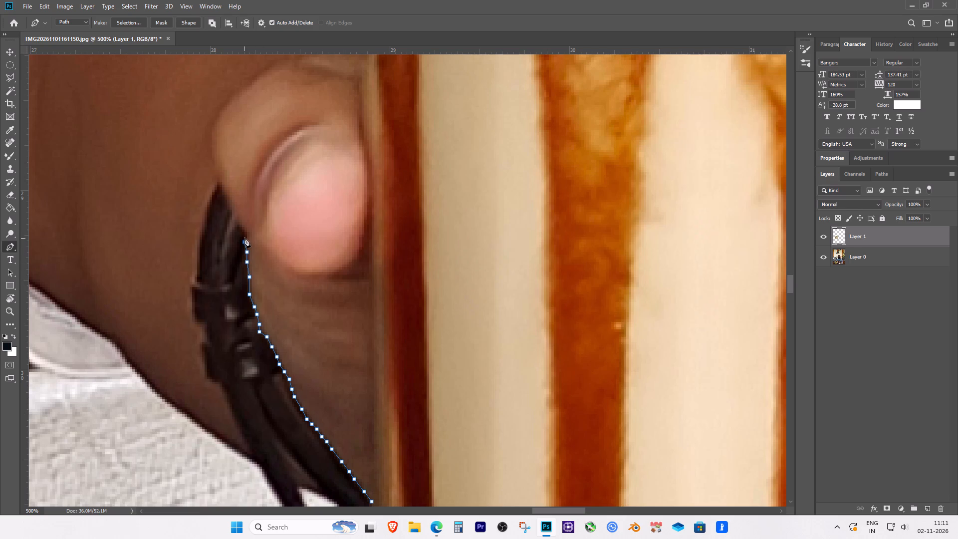
left_click(245, 235)
left_click(246, 232)
left_click(240, 227)
left_click(236, 221)
Extend the path from the bracelet up the outer side of the thumb to the start of its upper curve.
key("space")
key("space")
key("space")
key("space")
key("space")
key("space")
key("space")
key("space")
key("space")
left_click_drag(239, 193, 241, 197)
left_click_drag(241, 197, 373, 359)
left_click(366, 375)
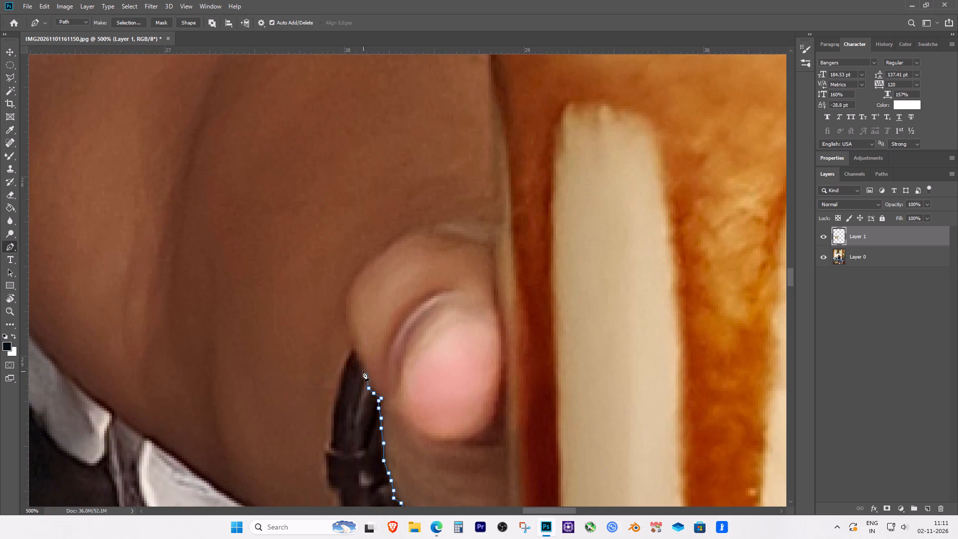
left_click(360, 365)
left_click(354, 348)
left_click(348, 329)
left_click(347, 319)
left_click(346, 305)
left_click(346, 294)
left_click(348, 285)
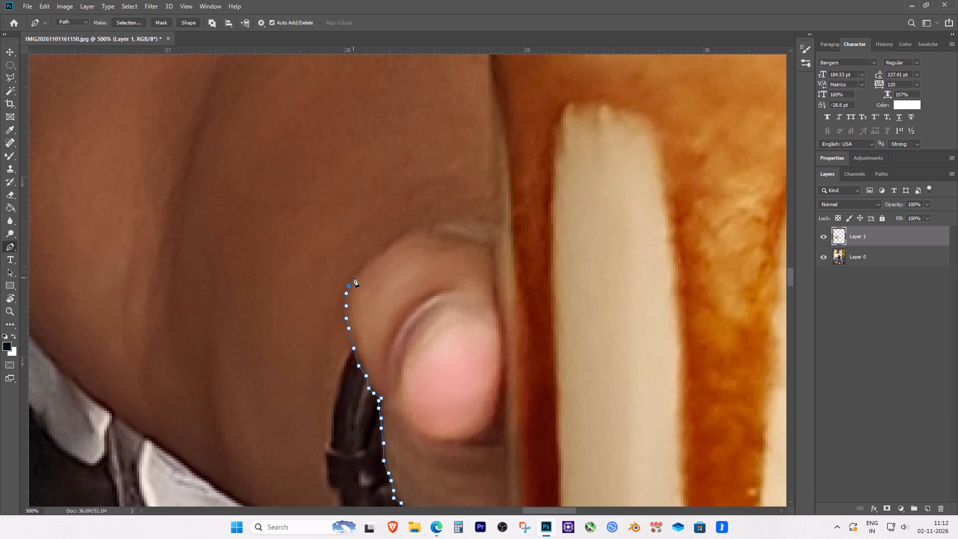
Trace the path over the top of the thumb and across to the edge of the chocolate drink's glass.
left_click(353, 277)
left_click(362, 268)
left_click(370, 259)
left_click(381, 250)
left_click(390, 244)
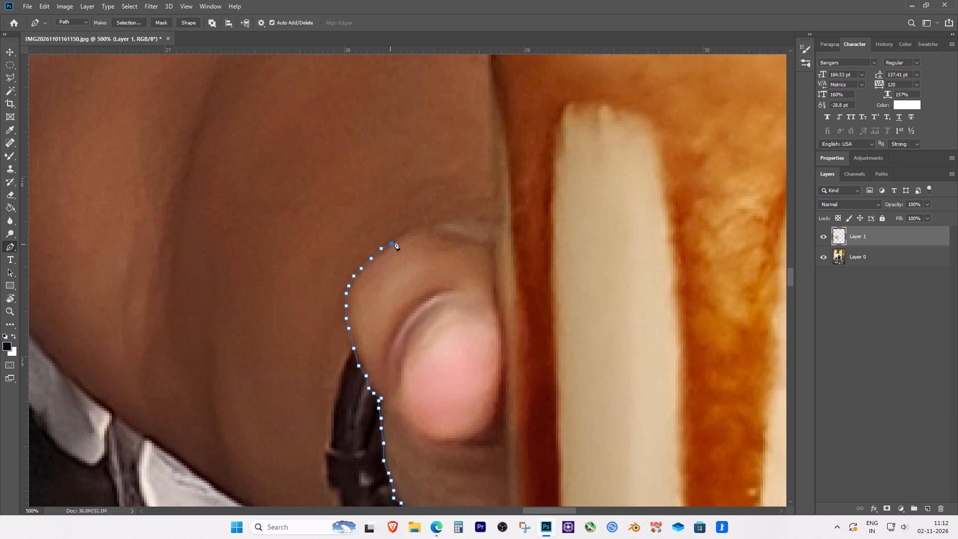
left_click(399, 237)
left_click(414, 228)
left_click(425, 224)
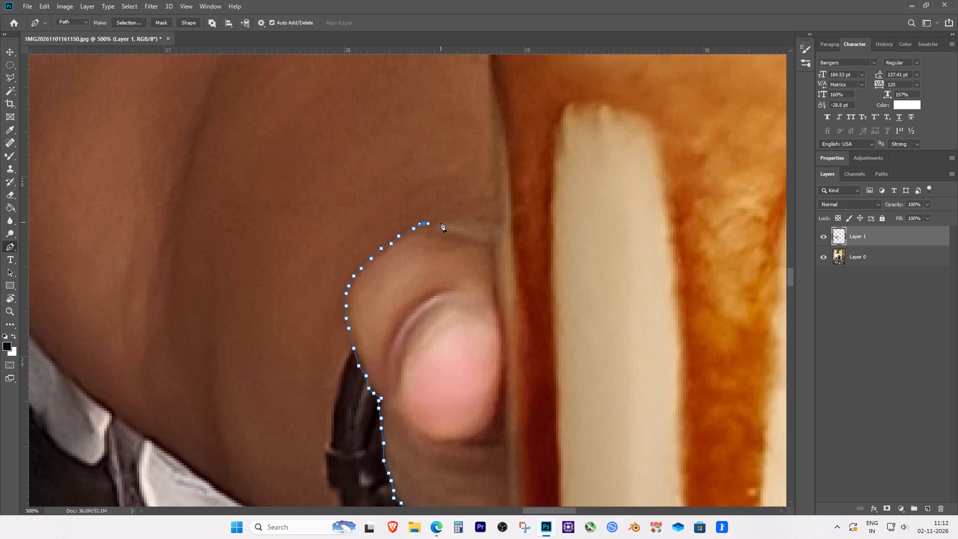
left_click(440, 220)
left_click(458, 217)
left_click(471, 211)
left_click(483, 207)
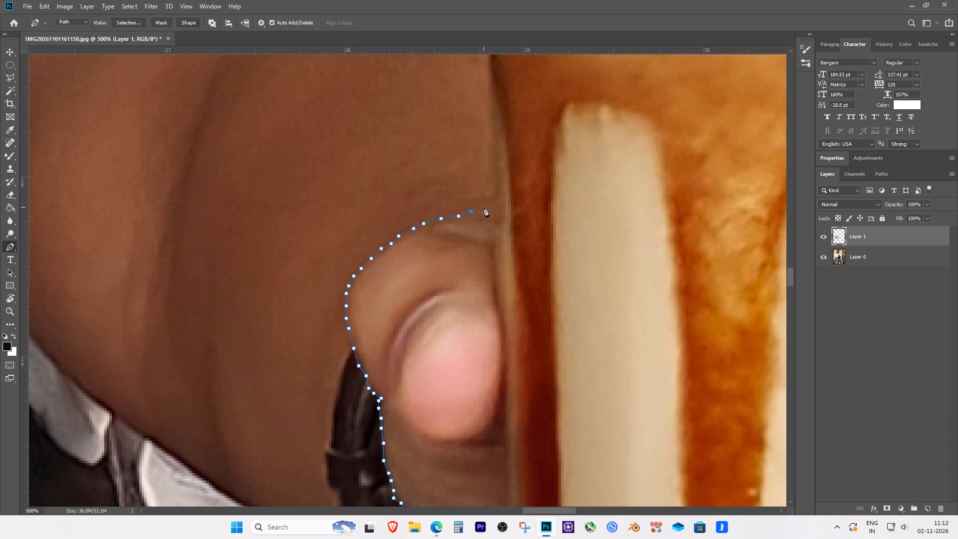
left_click(491, 201)
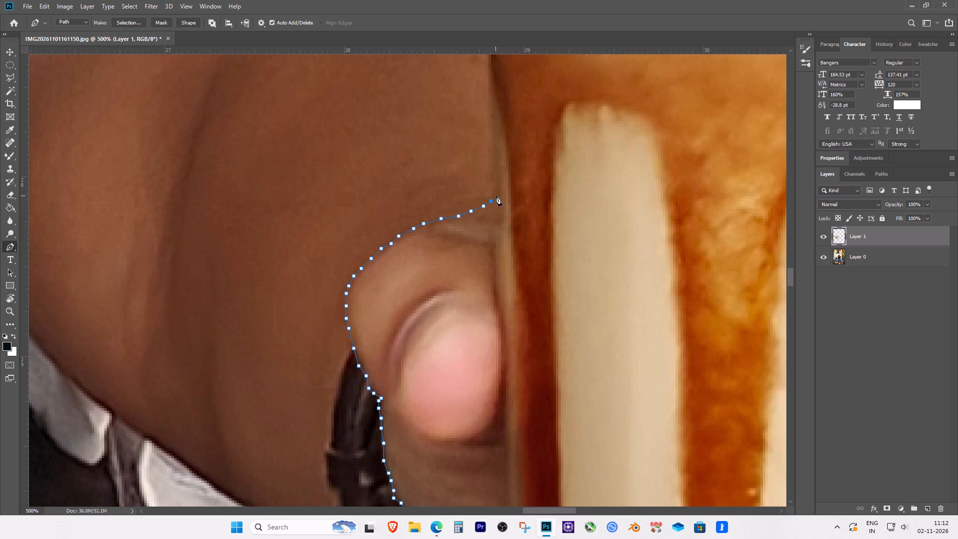
left_click(496, 193)
Continue the Pen path from the thumb up the side edge of the chocolate drink's glass to the corner of its rim.
key("space")
key("space")
key("space")
key("space")
key("space")
key("space")
key("space")
key("space")
key("space")
key("space")
key("space")
key("space")
key("space")
key("space")
key("space")
key("space")
key("space")
key("space")
left_click_drag(505, 170, 469, 335)
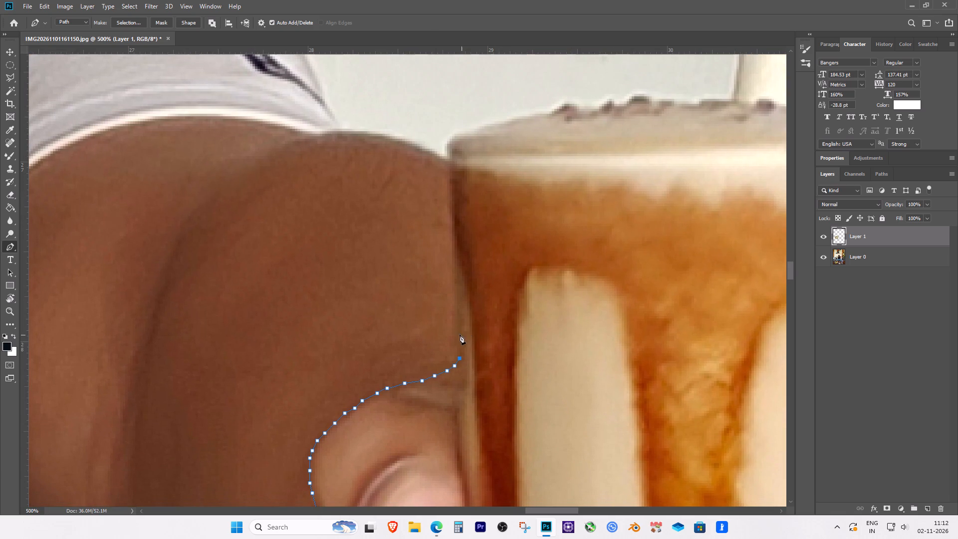
left_click(455, 332)
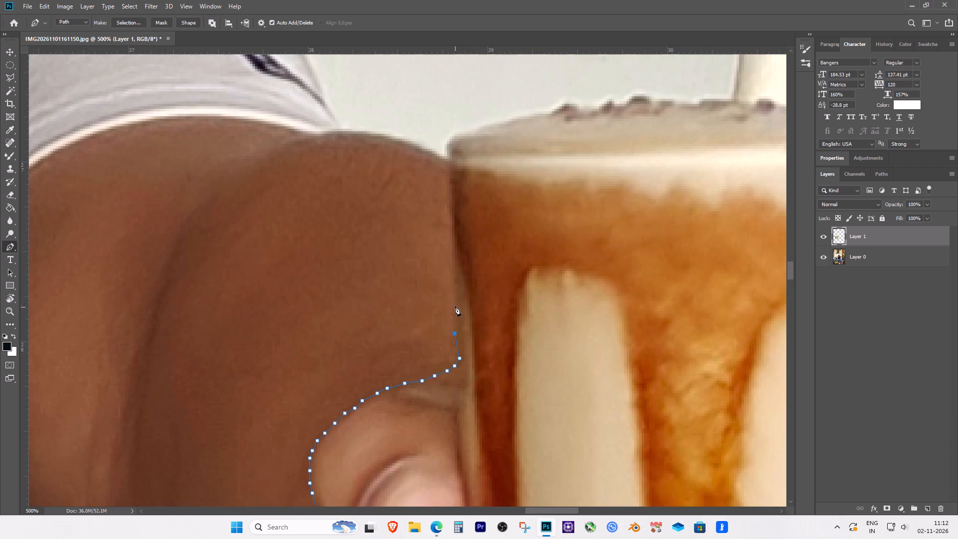
left_click(455, 309)
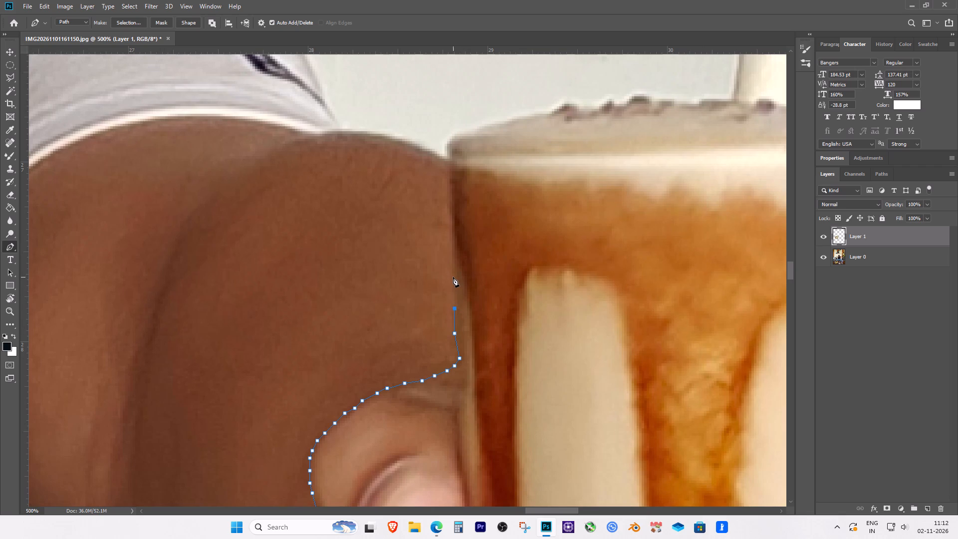
left_click(453, 277)
left_click(452, 255)
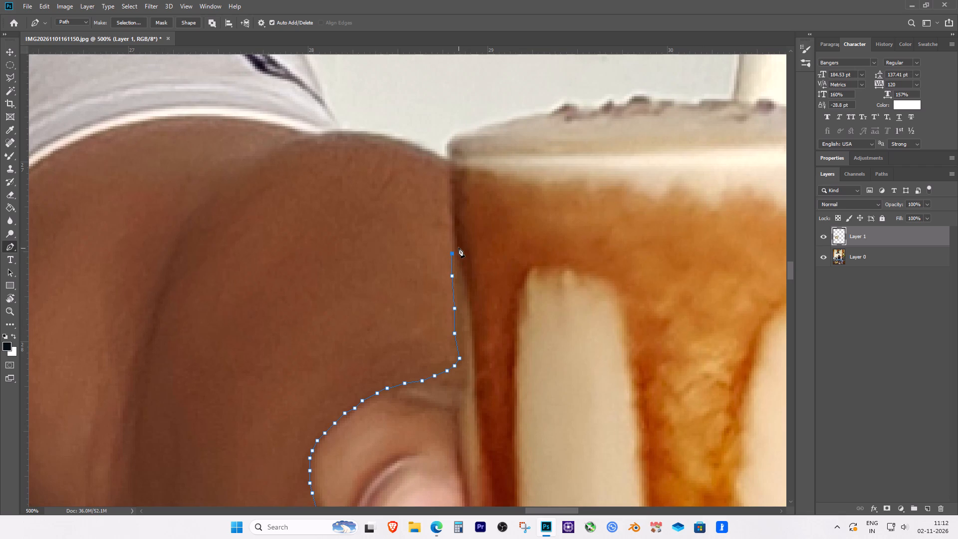
left_click(453, 239)
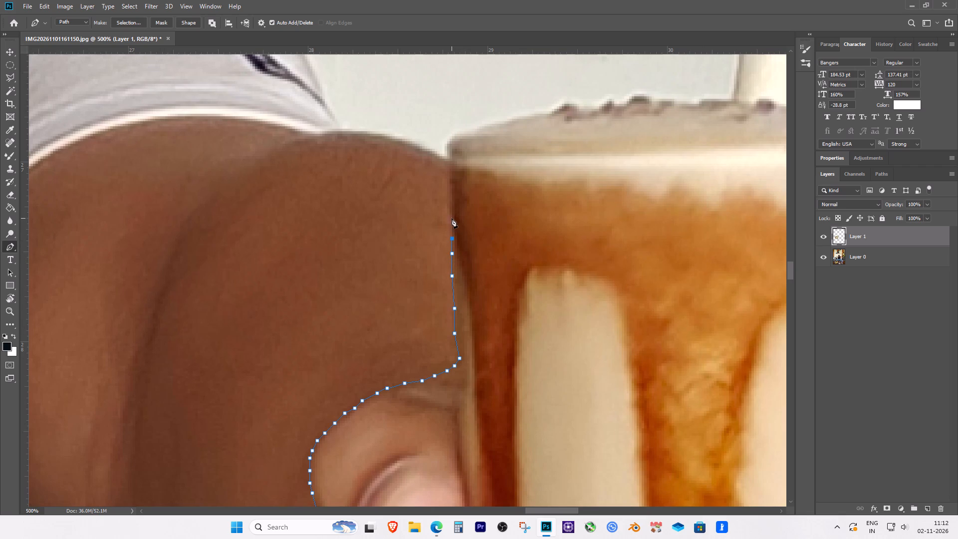
left_click(452, 218)
left_click(450, 199)
left_click(450, 179)
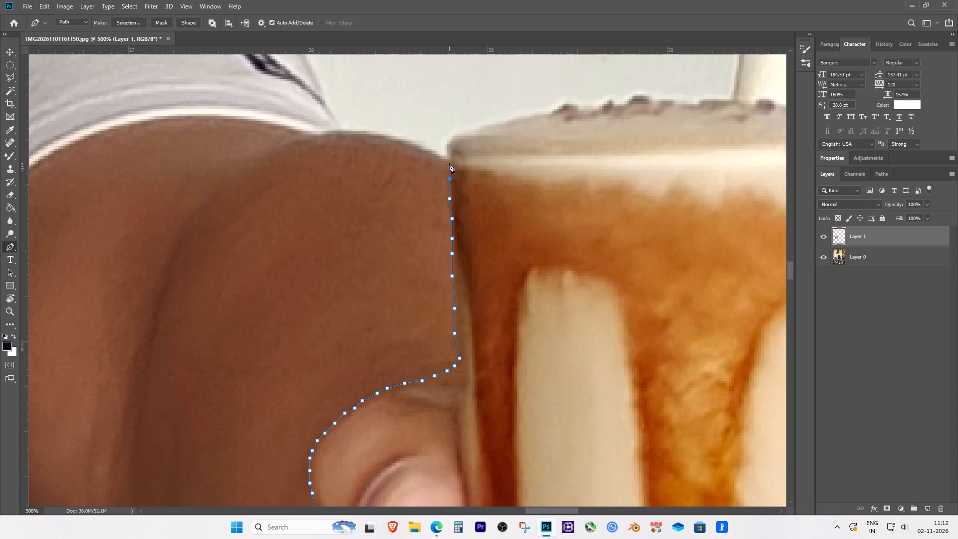
left_click(449, 158)
left_click(448, 147)
left_click(448, 142)
left_click(452, 138)
Extend the path from the rim's corner along the curved top edge of the drink to the first chocolate crumbs.
key("space")
key("space")
key("space")
key("space")
key("space")
key("space")
key("space")
key("space")
key("space")
key("space")
key("space")
key("space")
left_click_drag(493, 133, 405, 271)
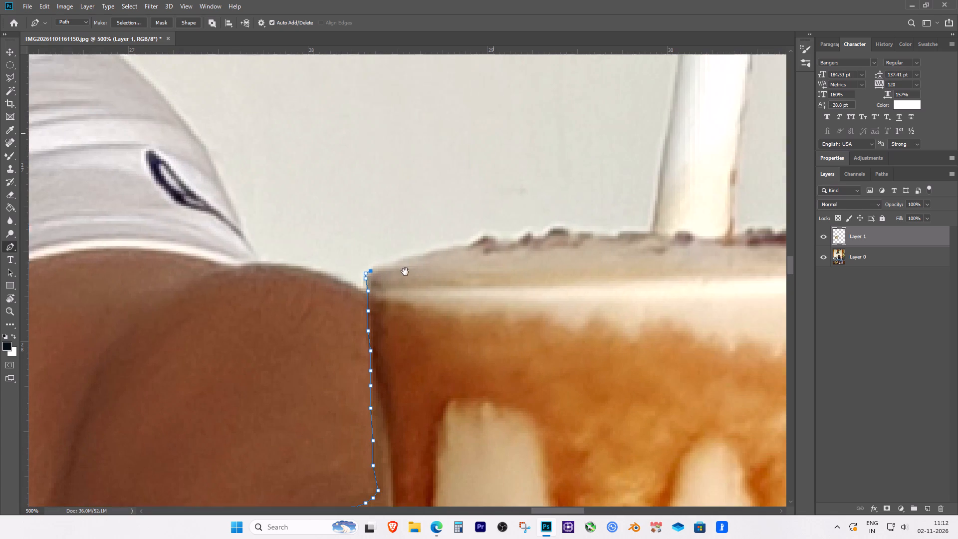
left_click_drag(405, 271, 405, 271)
left_click(378, 270)
left_click(389, 265)
left_click(400, 261)
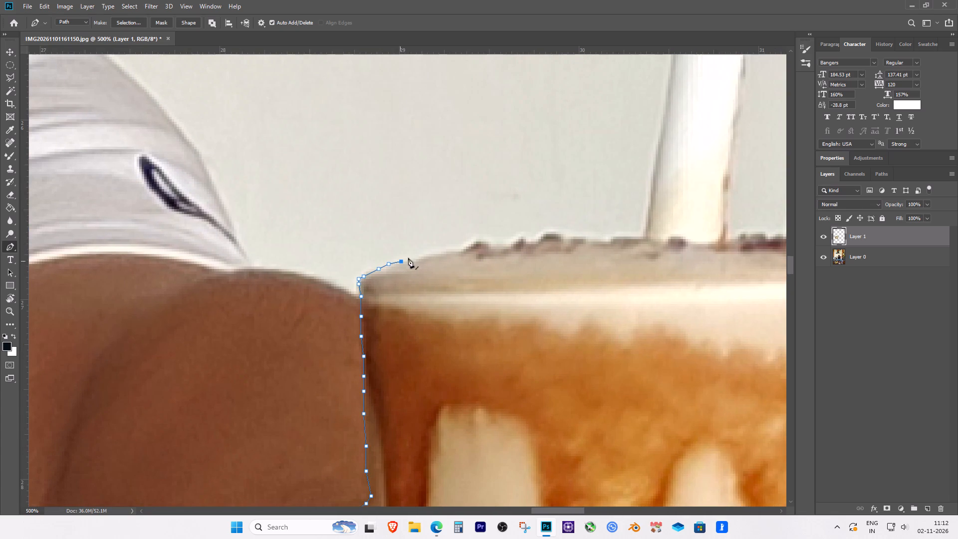
left_click(414, 258)
left_click(422, 258)
left_click(435, 251)
left_click(441, 251)
left_click(448, 250)
left_click(457, 249)
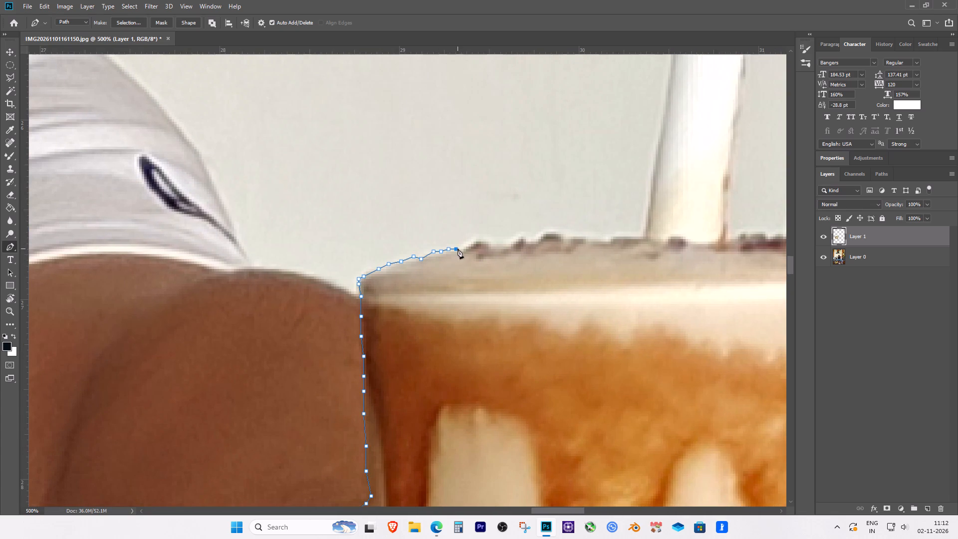
Trace the path closely over the bumpy outline of the first clusters of chocolate crumbs on top of the drink.
left_click(462, 248)
left_click(467, 248)
left_click(470, 243)
left_click(479, 239)
left_click(488, 240)
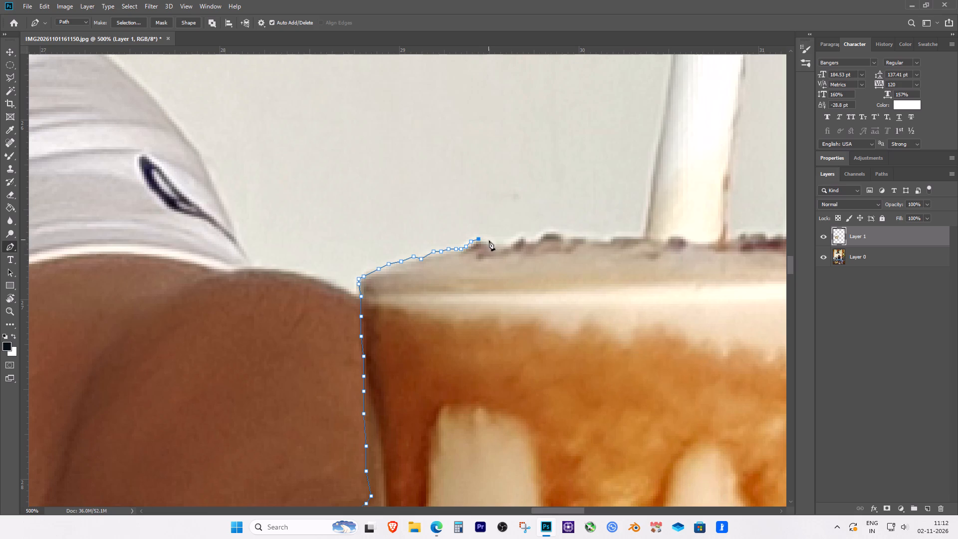
left_click(492, 244)
left_click(500, 245)
left_click(508, 245)
left_click(514, 242)
left_click(517, 238)
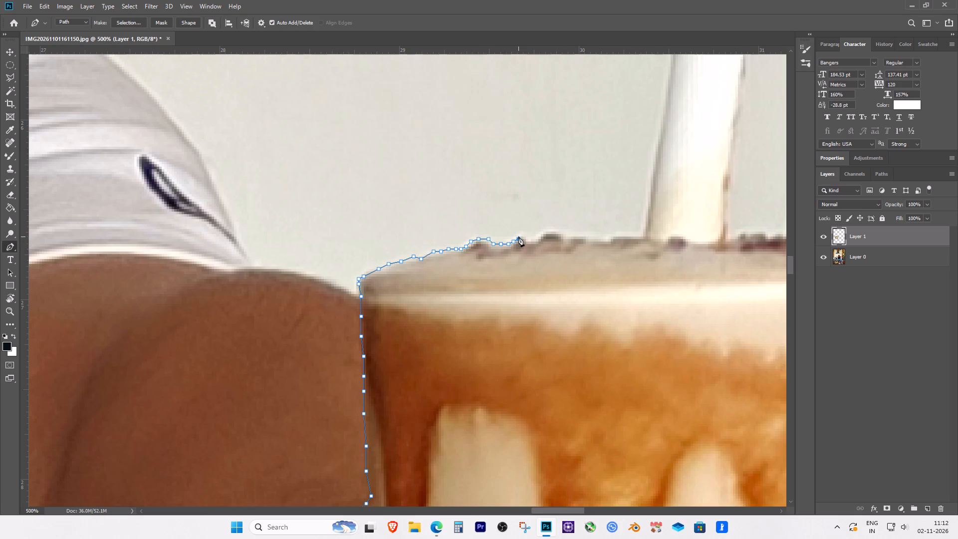
left_click(521, 235)
double_click(525, 240)
left_click(533, 239)
left_click(536, 241)
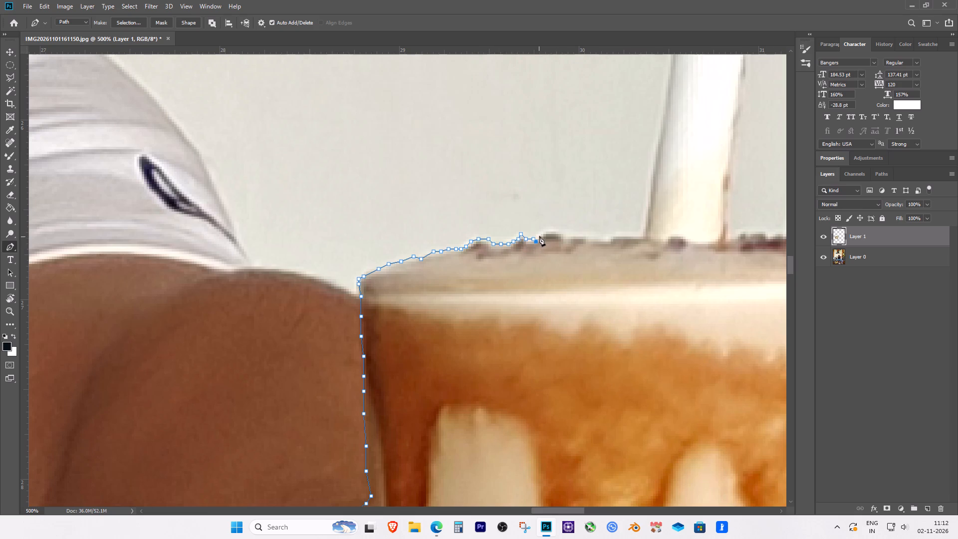
left_click(541, 236)
left_click(543, 233)
left_click(554, 233)
left_click(559, 233)
left_click(563, 239)
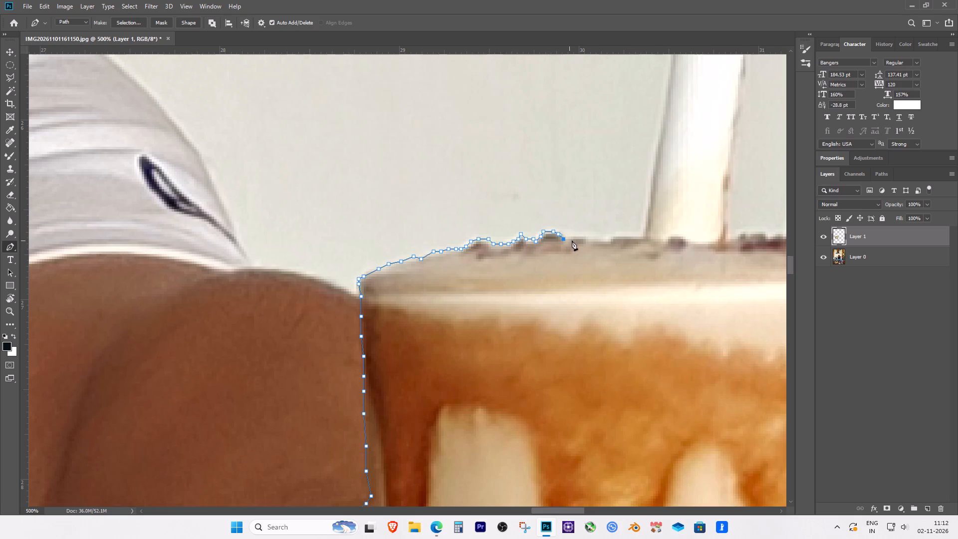
left_click(570, 239)
left_click(578, 236)
left_click(582, 237)
left_click(588, 239)
Continue the path along the drink's top edge from the crumbs to the base of the white straw and turn it upward.
key("space")
key("space")
key("space")
key("space")
key("space")
key("space")
key("space")
key("space")
left_click_drag(623, 266, 524, 281)
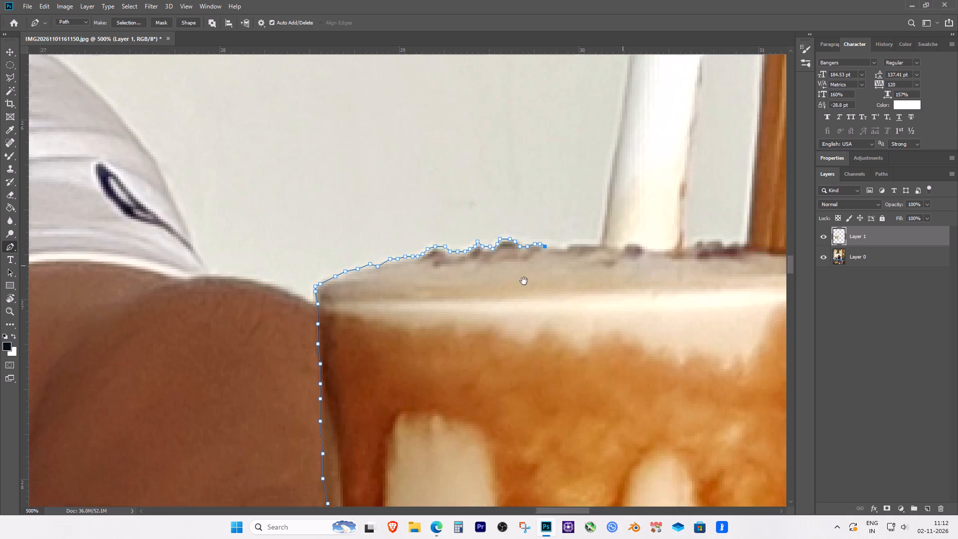
left_click_drag(524, 281, 463, 303)
left_click(435, 276)
left_click(449, 277)
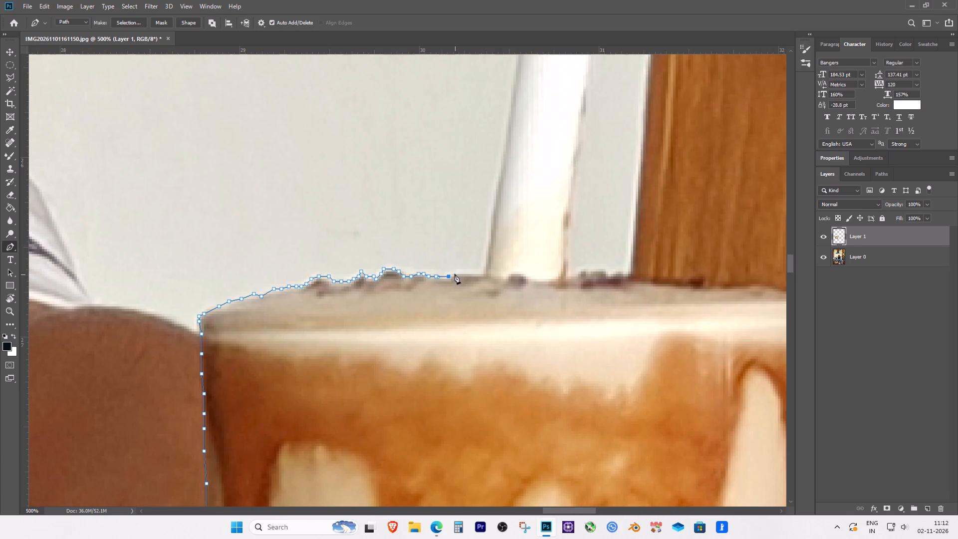
left_click(454, 274)
left_click(468, 272)
left_click(475, 274)
left_click(483, 274)
left_click(484, 269)
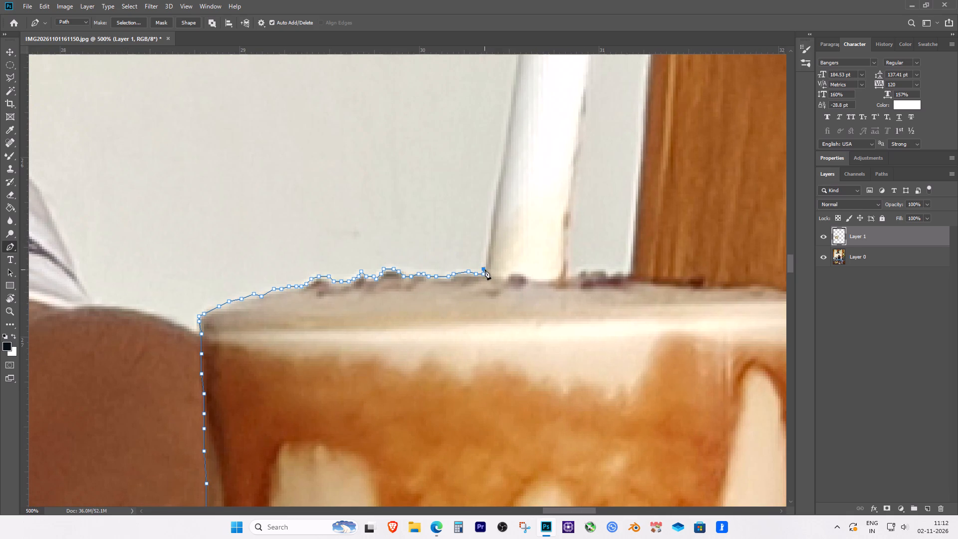
left_click(486, 261)
Trace the path up the lower part of the straw's edge on the plain wall side.
key("space")
key("space")
key("space")
key("space")
key("space")
key("space")
key("space")
key("space")
left_click_drag(528, 213, 456, 355)
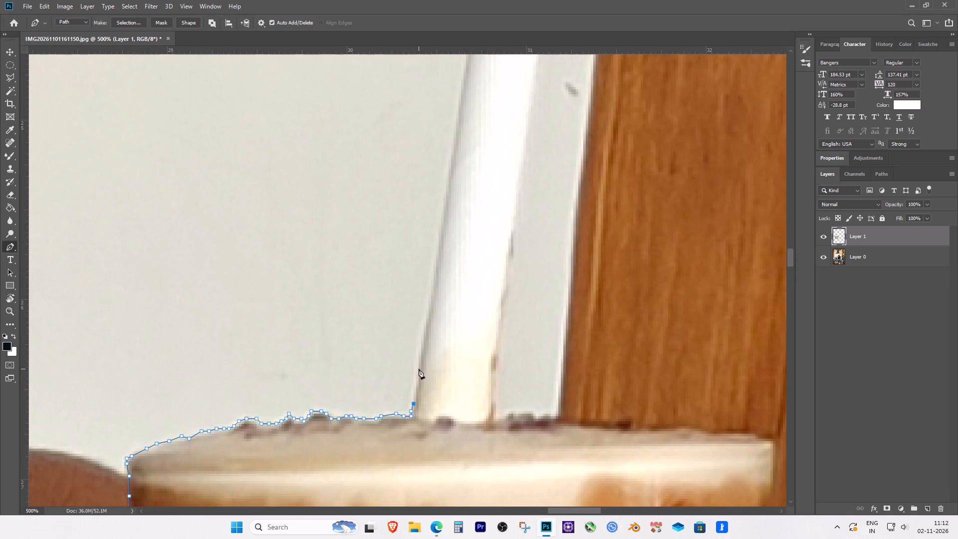
left_click(418, 369)
left_click(423, 335)
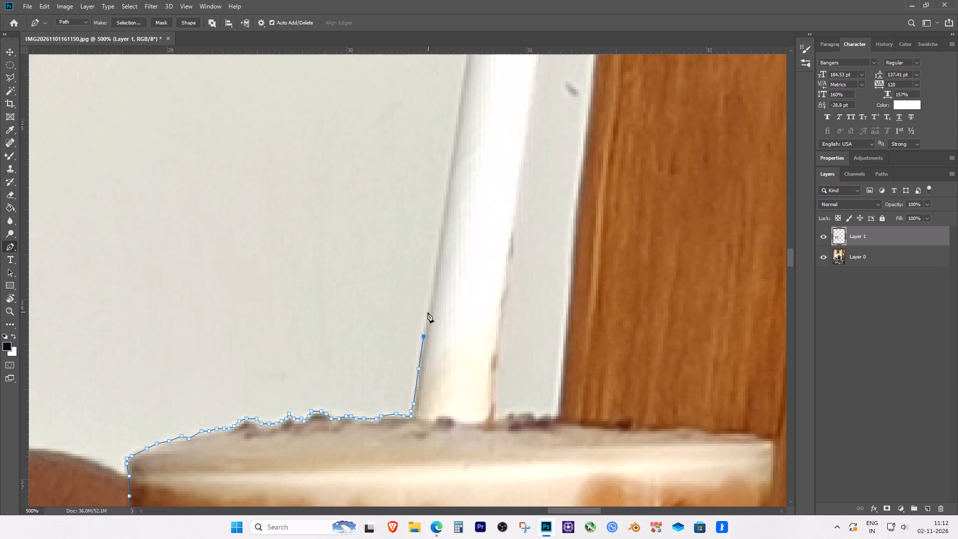
left_click(428, 312)
left_click(432, 289)
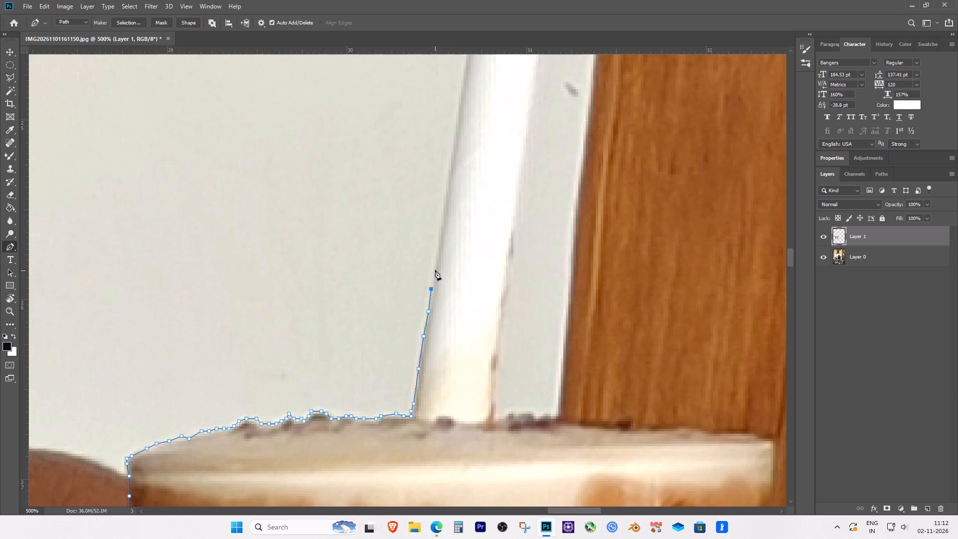
left_click(435, 270)
key("space")
key("space")
key("space")
key("space")
key("space")
left_click_drag(456, 229, 431, 353)
left_click(413, 374)
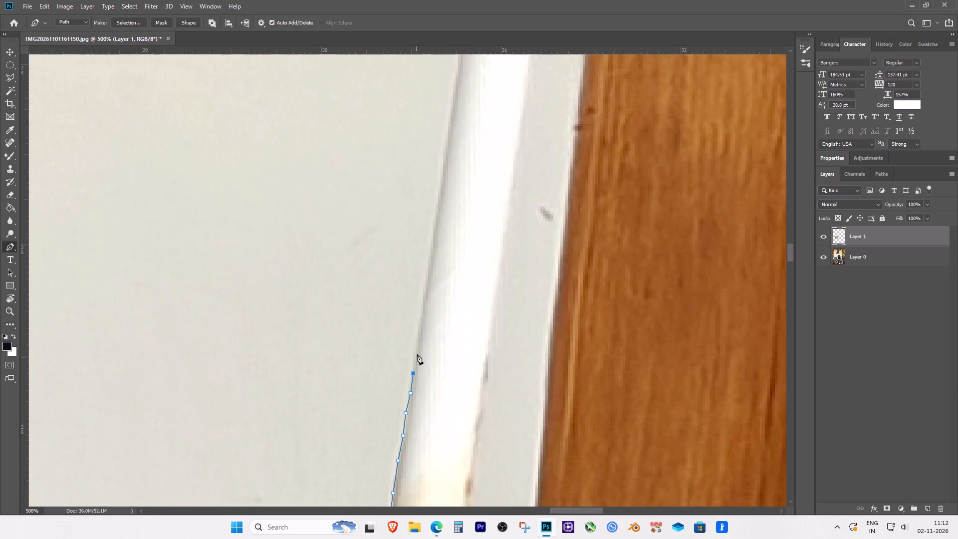
left_click(416, 348)
left_click(420, 324)
Continue the path up the middle section of the straw's wall-side edge.
key("space")
key("space")
key("space")
key("space")
left_click_drag(452, 269, 445, 320)
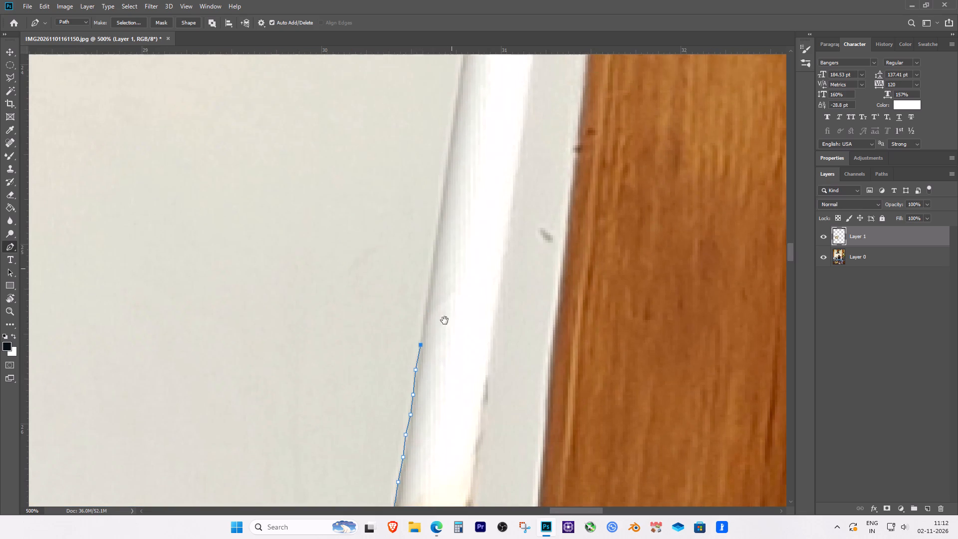
left_click_drag(445, 320, 428, 371)
left_click(401, 396)
left_click(405, 369)
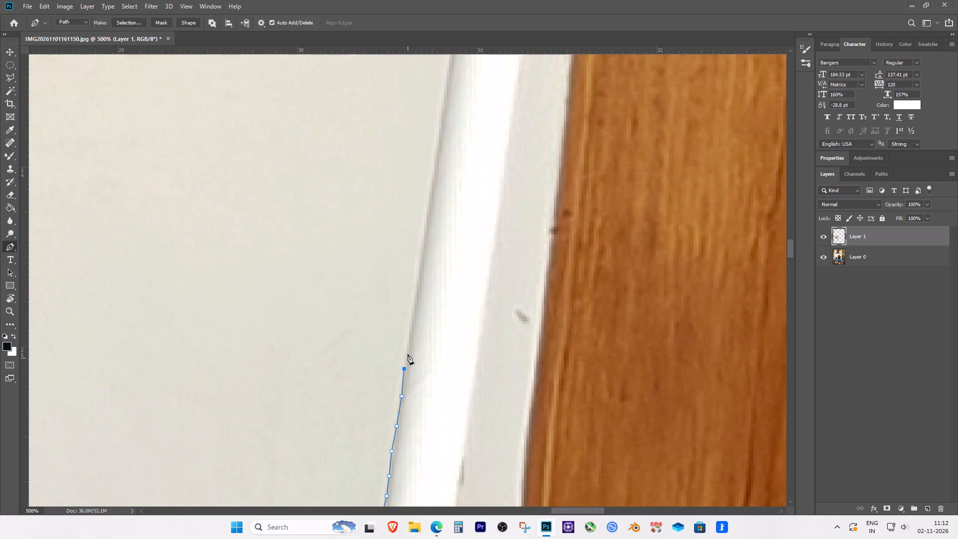
left_click(409, 344)
left_click(413, 318)
key("space")
key("space")
key("space")
left_click_drag(442, 283, 427, 363)
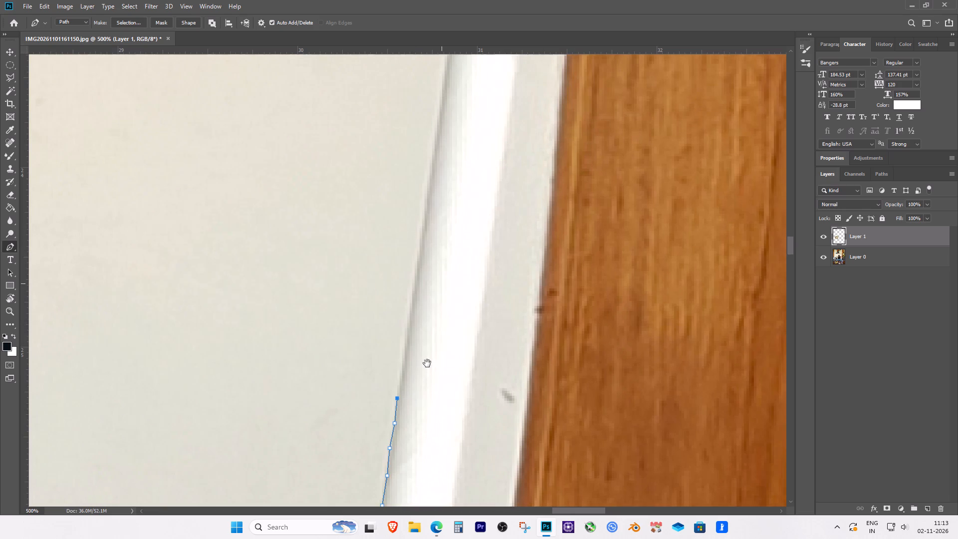
left_click_drag(427, 363, 426, 363)
left_click(399, 379)
left_click(404, 363)
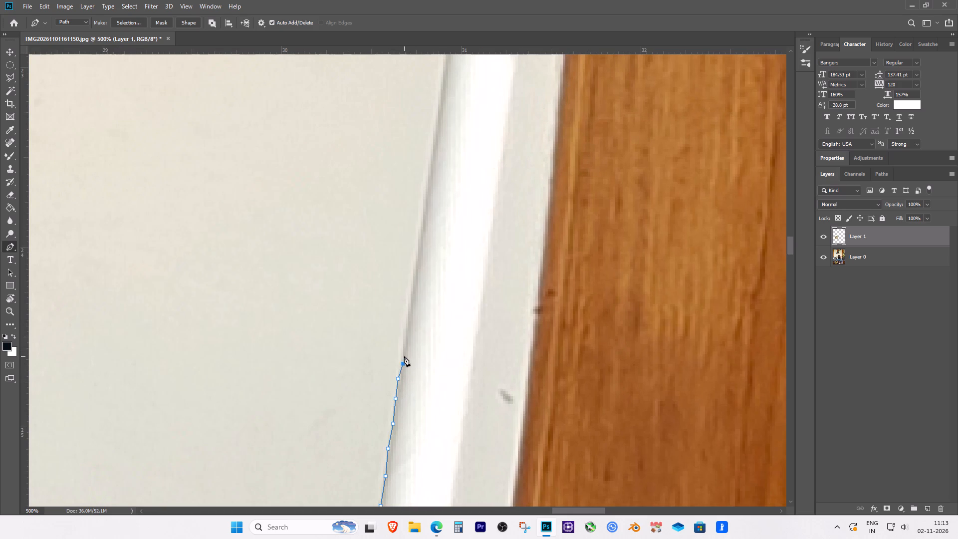
left_click(405, 347)
left_click(405, 334)
left_click(409, 321)
Continue the path up the straw's wall-side edge into its upper section, following the white outline closely.
key("space")
key("space")
left_click_drag(433, 286, 431, 319)
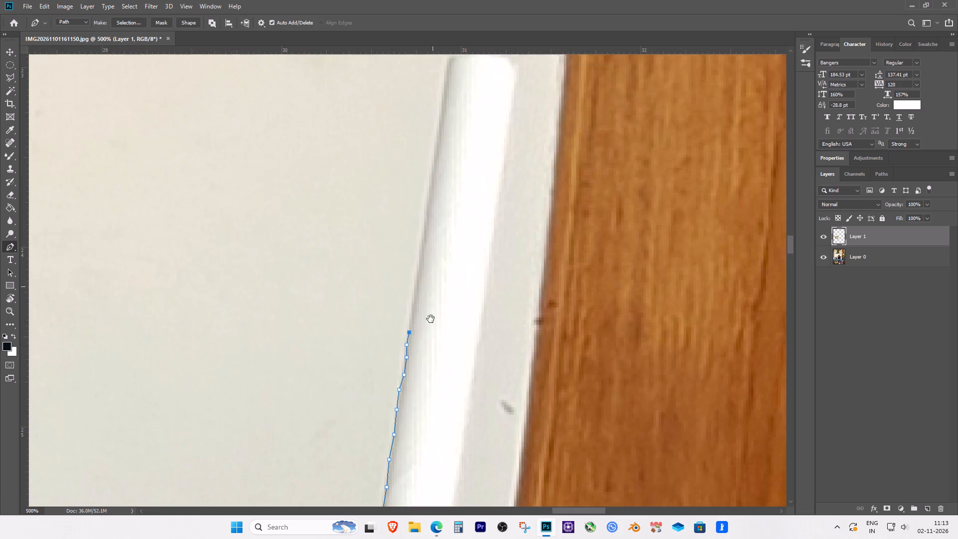
left_click_drag(431, 319, 415, 377)
left_click(394, 391)
left_click(396, 373)
left_click(398, 357)
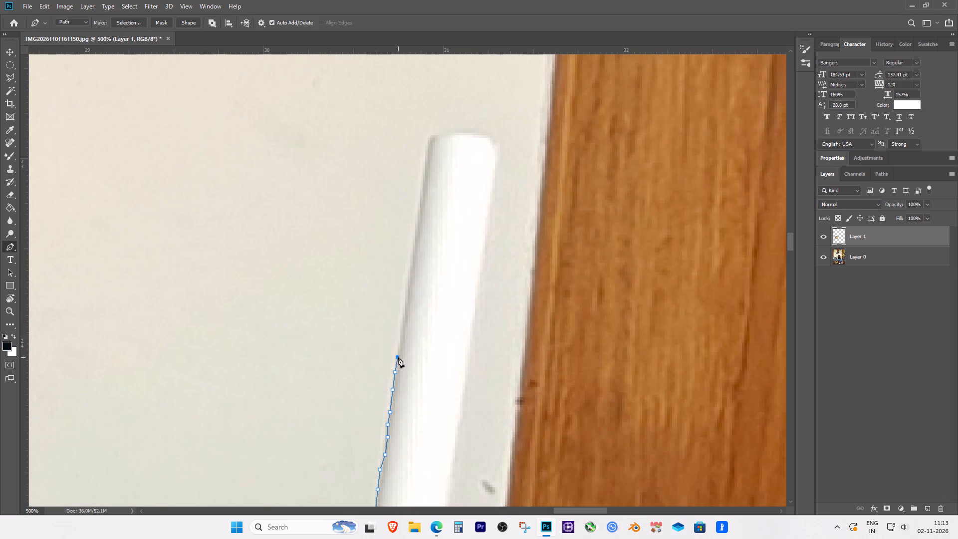
left_click(400, 340)
left_click(402, 326)
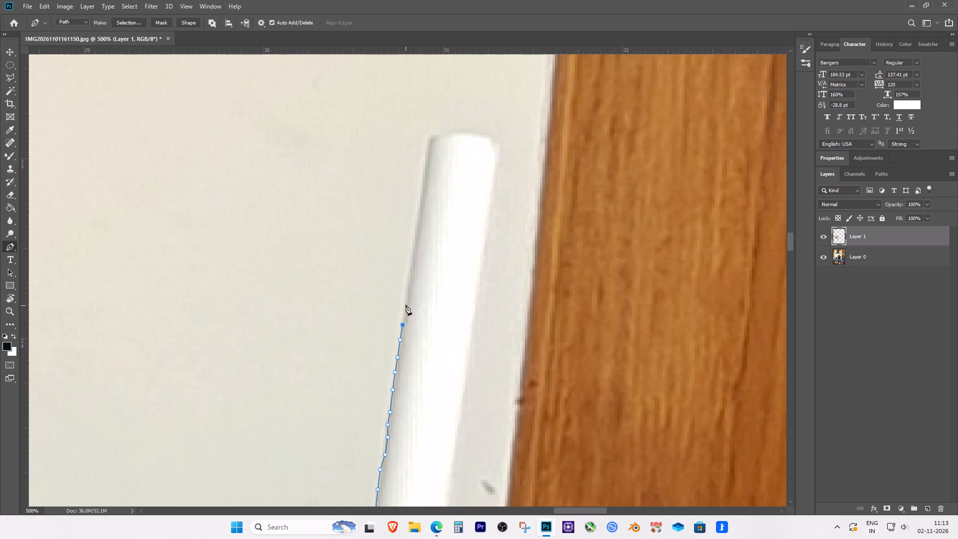
Trace the path along the rest of the straw's wall-side edge to just below its rounded tip.
left_click(406, 305)
left_click(408, 290)
left_click(410, 275)
left_click(412, 253)
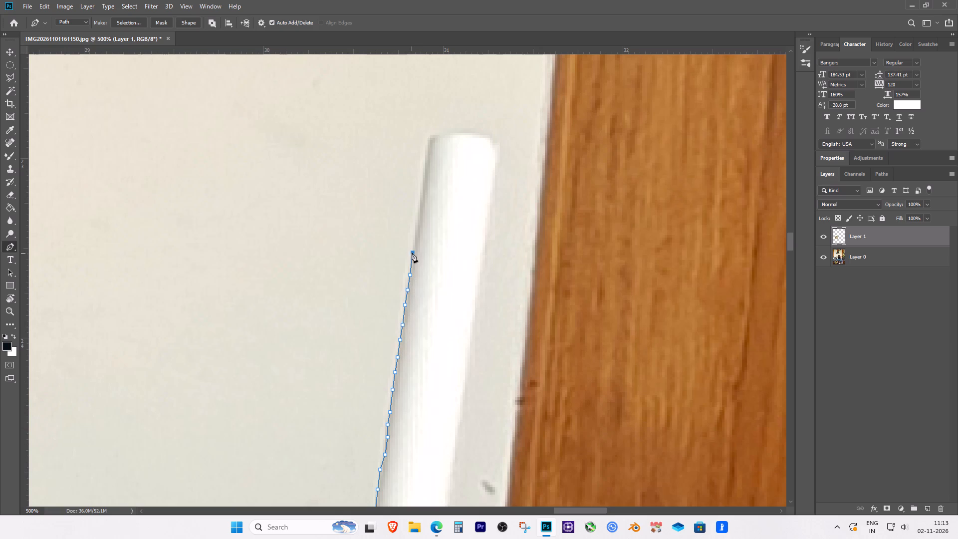
left_click(415, 241)
left_click(416, 230)
left_click(419, 214)
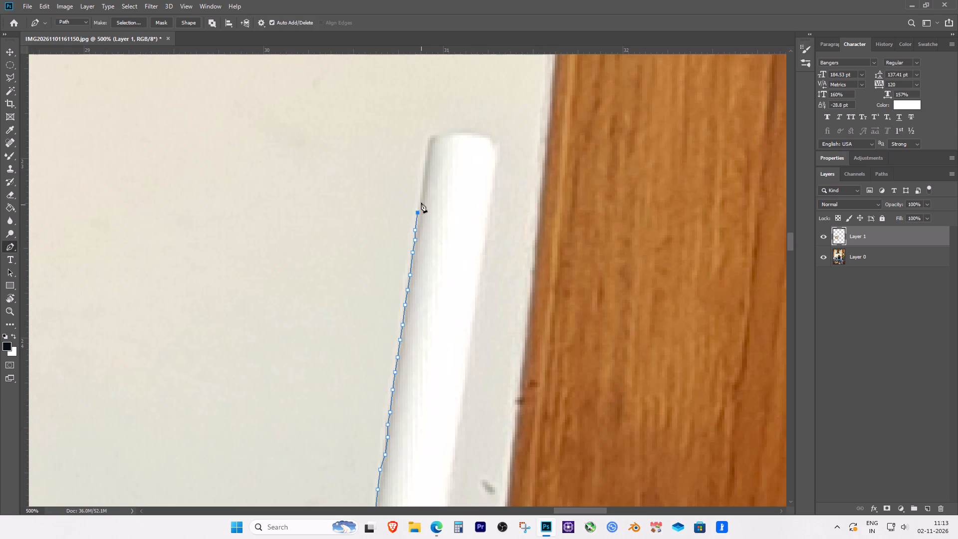
left_click(422, 199)
left_click(424, 190)
left_click(424, 173)
left_click(425, 152)
Curve the path around the straw's rounded tip and over to the edge facing the wooden panel.
left_click(427, 140)
left_click(433, 136)
left_click(443, 133)
left_click(459, 129)
left_click(468, 128)
left_click(478, 126)
left_click(481, 129)
left_click(491, 133)
double_click(494, 135)
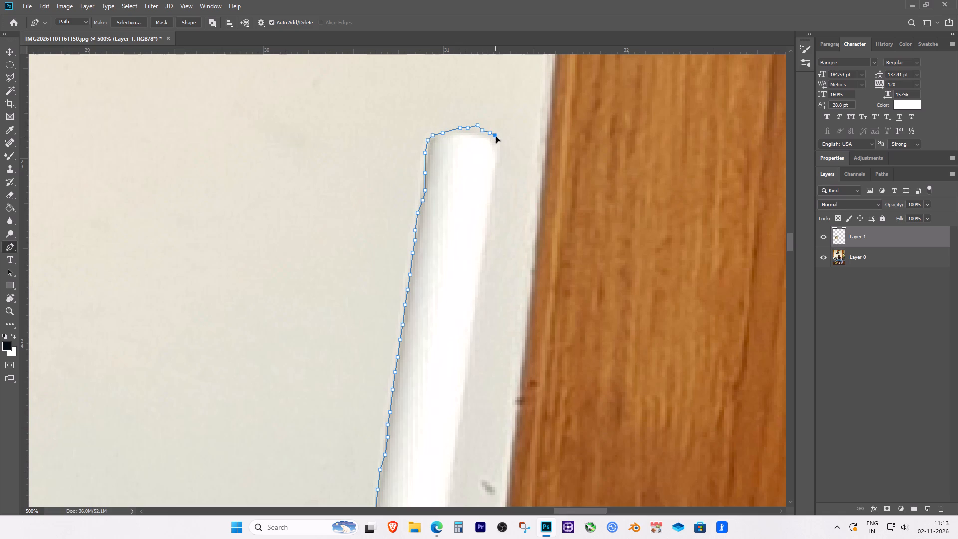
left_click(497, 146)
left_click(498, 155)
Trace the path down the top part of the straw's edge that faces the wooden panel.
left_click(496, 170)
left_click(493, 179)
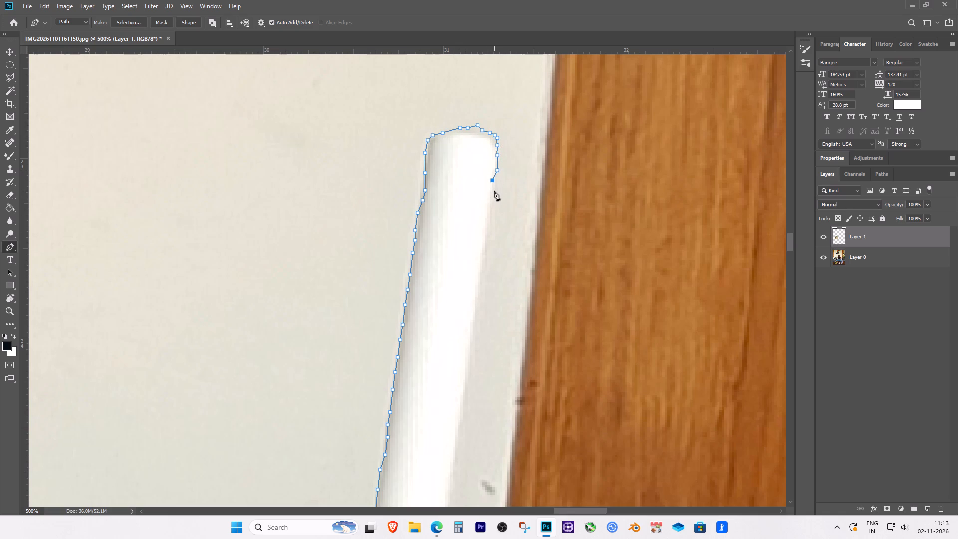
left_click(492, 191)
left_click(490, 207)
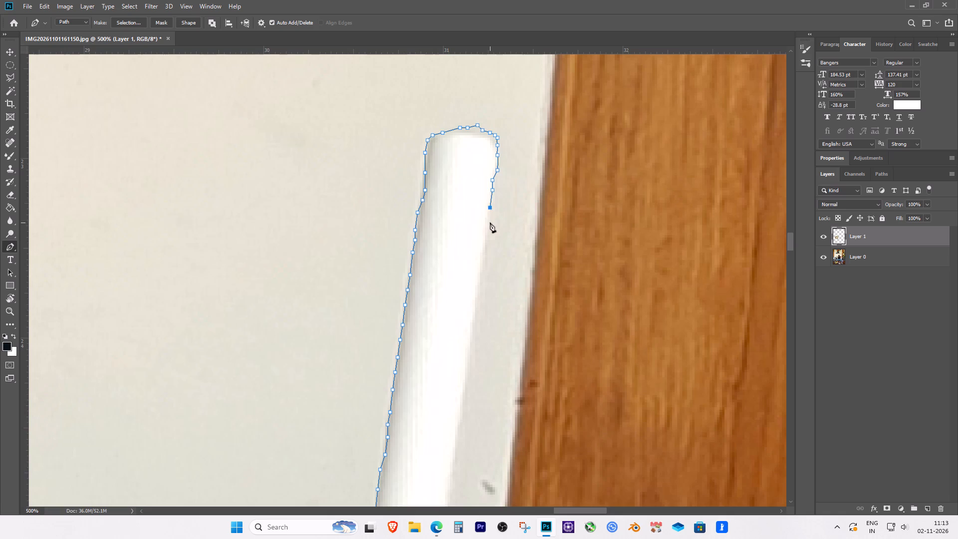
left_click(488, 224)
left_click(486, 237)
left_click(485, 248)
left_click(484, 257)
left_click(483, 264)
Continue the path down the upper-middle section of the straw's wood-side edge with closely spaced points.
key("space")
key("space")
key("space")
key("space")
key("space")
key("space")
key("space")
key("space")
left_click_drag(484, 309, 480, 243)
left_click(476, 216)
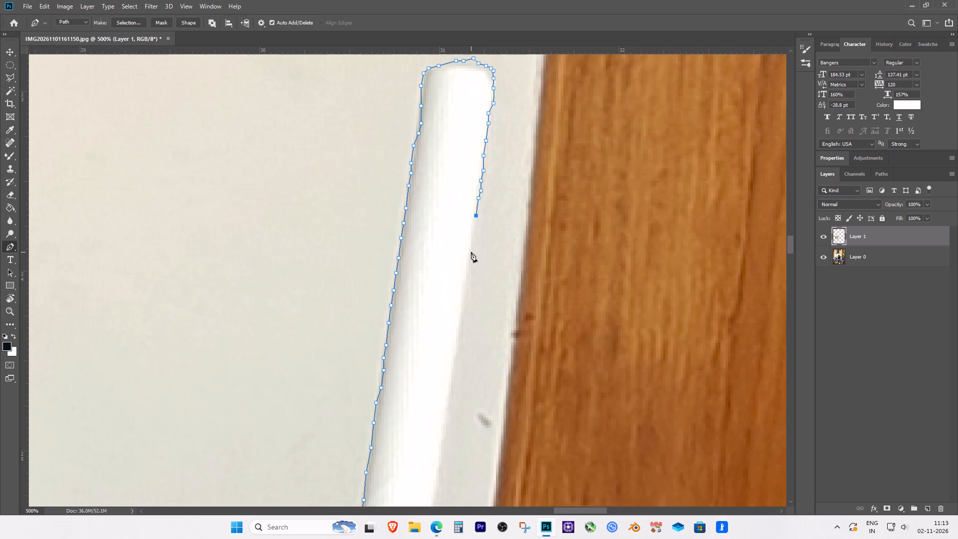
key("ctrl+equal")
left_click(488, 221)
left_click(484, 240)
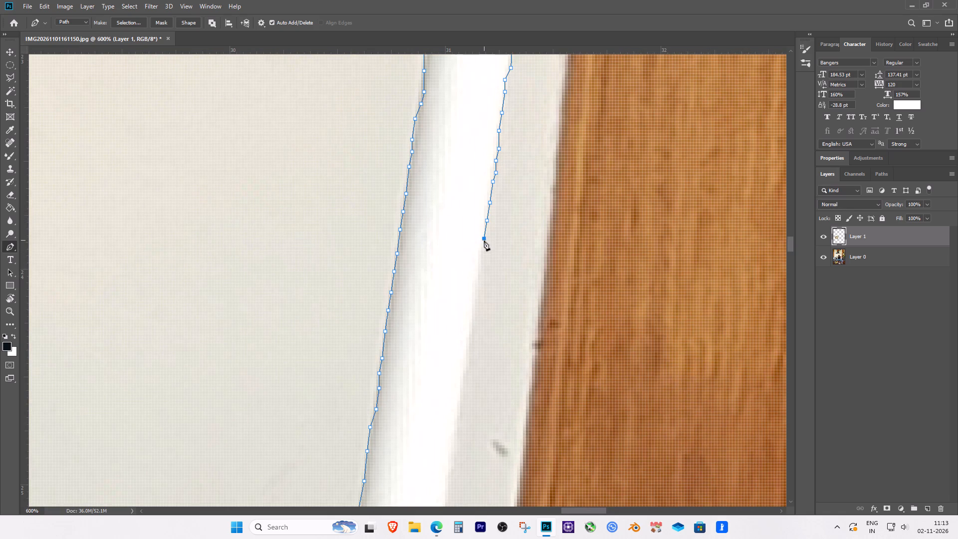
left_click(484, 251)
left_click(481, 262)
left_click(479, 274)
left_click(477, 285)
left_click(475, 302)
left_click(475, 311)
left_click(473, 322)
left_click(471, 333)
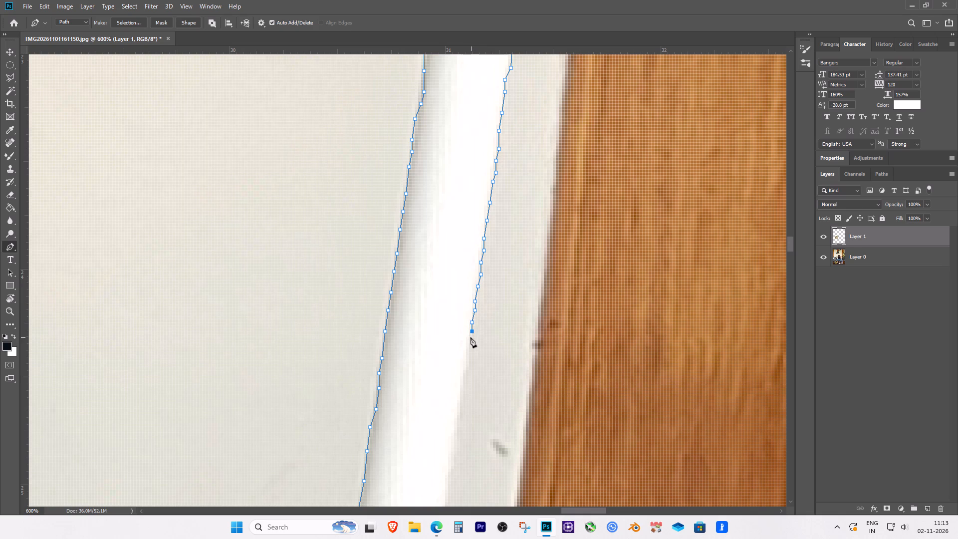
left_click(471, 337)
left_click(469, 348)
Trace the path down the middle section of the straw's wood-side edge, where white meets the grey strip.
key("space")
key("space")
key("space")
key("space")
key("space")
left_click_drag(500, 374, 477, 317)
left_click(445, 308)
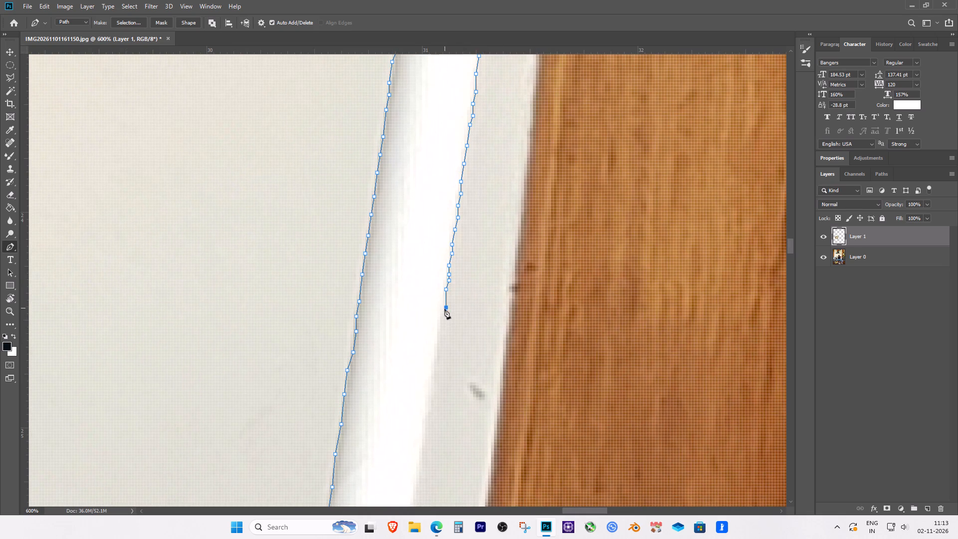
left_click(442, 317)
left_click(438, 332)
left_click(438, 346)
left_click(438, 355)
key("space")
key("space")
key("space")
key("space")
key("space")
key("space")
key("space")
key("space")
left_click_drag(441, 376, 430, 320)
left_click(424, 308)
left_click(419, 329)
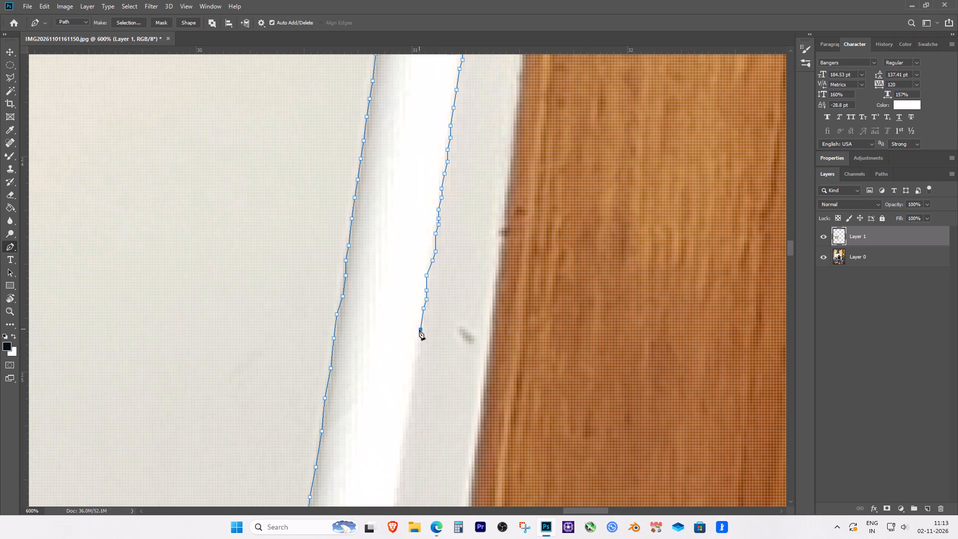
left_click(418, 347)
left_click(417, 356)
Continue the path down the lower-middle section of the straw's wood-side edge to where the brownish edge marks begin.
key("space")
key("space")
key("space")
key("space")
key("space")
key("space")
left_click_drag(424, 379, 350, 309)
left_click(341, 300)
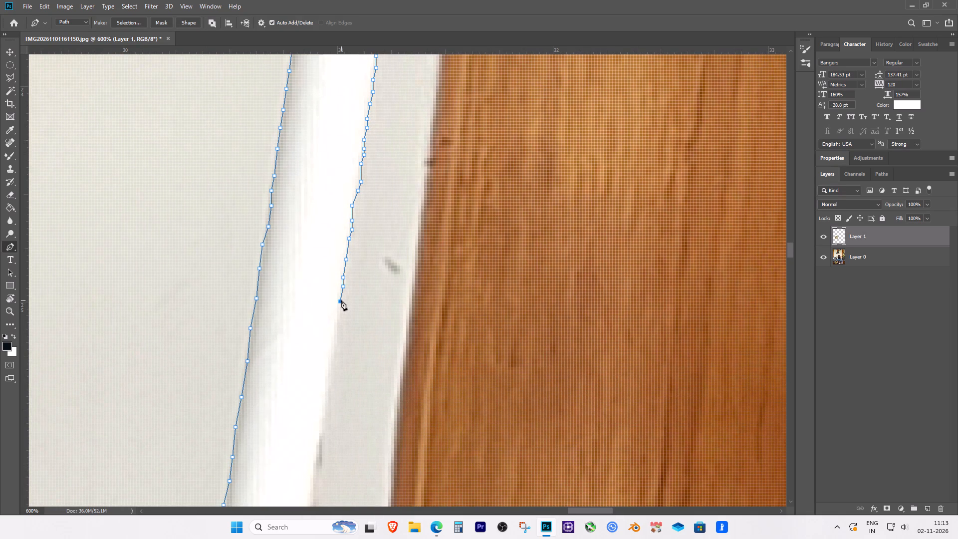
left_click(340, 312)
left_click(336, 323)
left_click(334, 339)
left_click(333, 348)
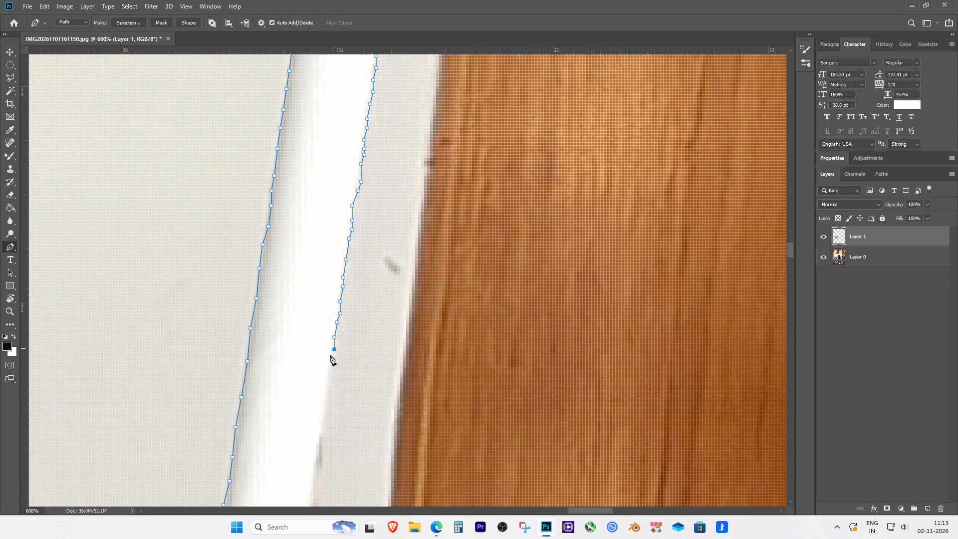
left_click(330, 360)
left_click(327, 371)
key("space")
key("space")
key("space")
key("space")
left_click_drag(358, 393, 350, 293)
left_click(320, 291)
left_click(317, 303)
left_click(315, 311)
left_click(313, 323)
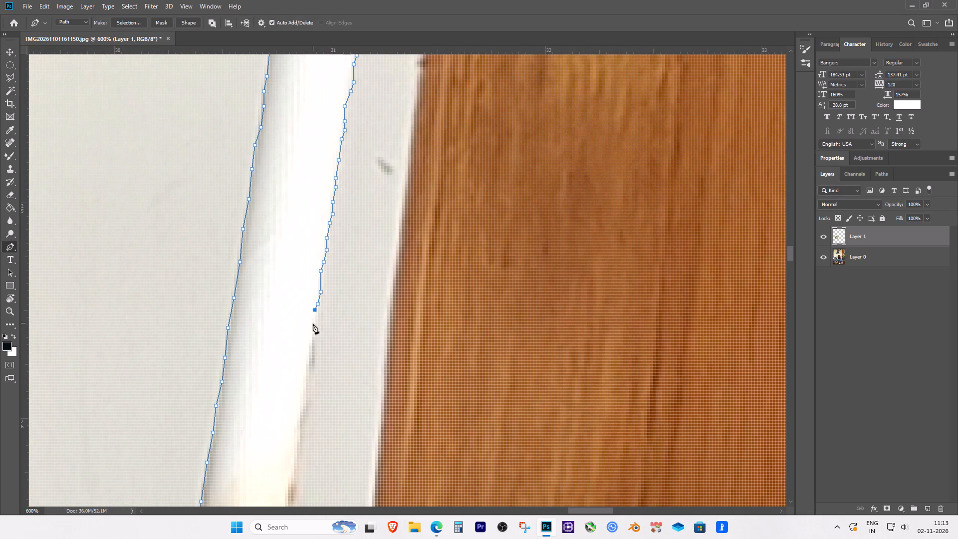
left_click(312, 333)
left_click(312, 339)
Trace the path down the last section of the straw's wood-side edge to its base at the drink's surface.
key("space")
key("space")
key("space")
key("space")
key("space")
key("space")
left_click_drag(315, 369, 318, 279)
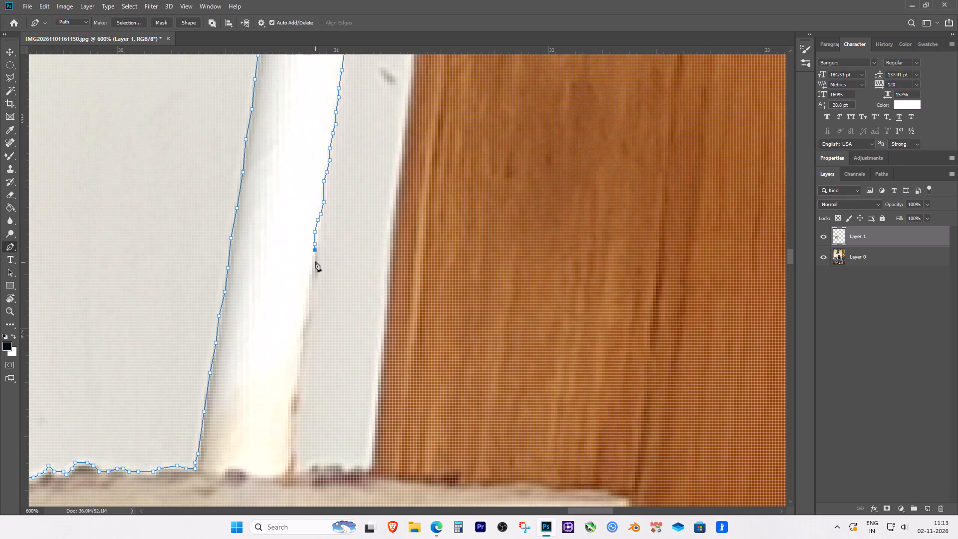
left_click(315, 262)
left_click(314, 271)
left_click(313, 285)
left_click(311, 300)
left_click(309, 313)
left_click(307, 322)
left_click_drag(306, 333, 305, 338)
left_click(304, 346)
left_click(304, 362)
left_click(301, 377)
left_click(300, 396)
left_click(301, 413)
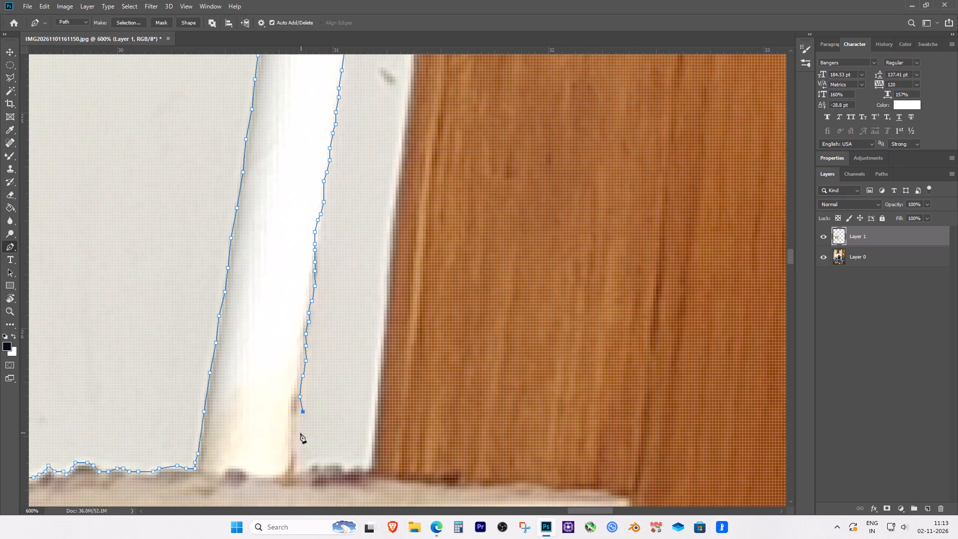
left_click(298, 439)
left_click(298, 456)
left_click(298, 462)
left_click(298, 464)
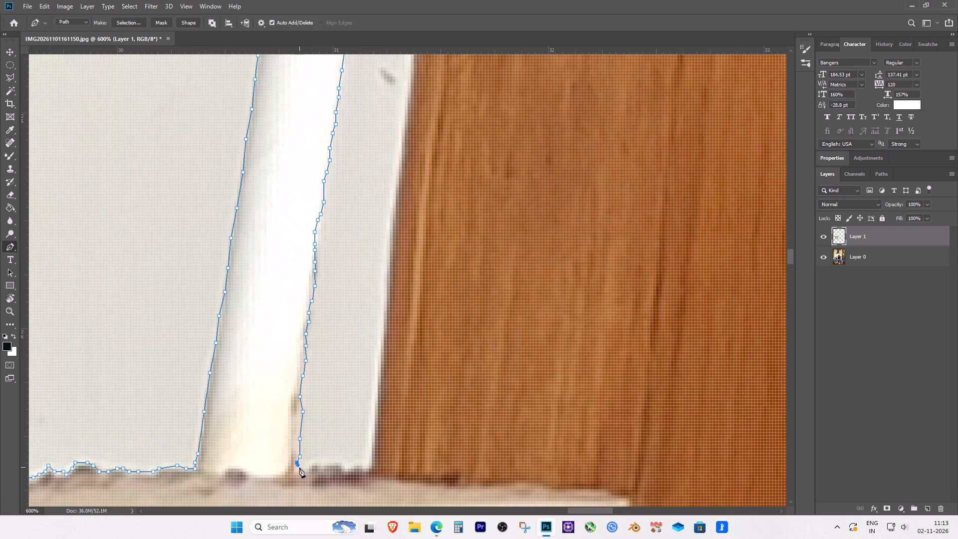
Trace the path over the bumpy chocolate crumbs beside the straw's base, up to the wooden panel's edge.
left_click(301, 469)
left_click(305, 469)
left_click(314, 466)
left_click(319, 464)
left_click(324, 467)
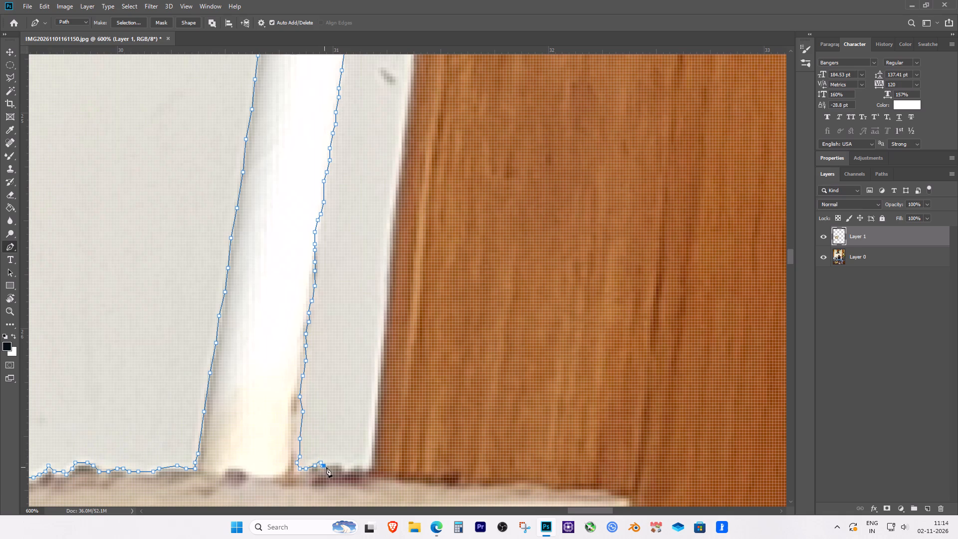
left_click(330, 466)
left_click(336, 464)
left_click(343, 466)
left_click(346, 470)
left_click(354, 466)
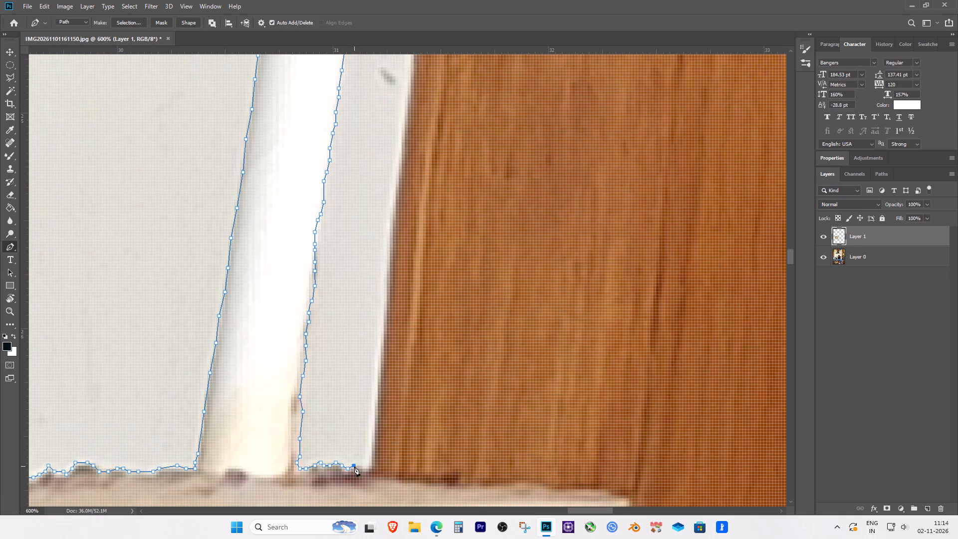
left_click(364, 466)
left_click(366, 471)
Extend the path along the drink's crumbly top edge, from the wooden panel's edge past the small dark chocolate crumb.
key("space")
key("space")
key("space")
key("space")
key("space")
key("space")
key("space")
key("space")
left_click_drag(410, 476, 347, 354)
left_click(319, 351)
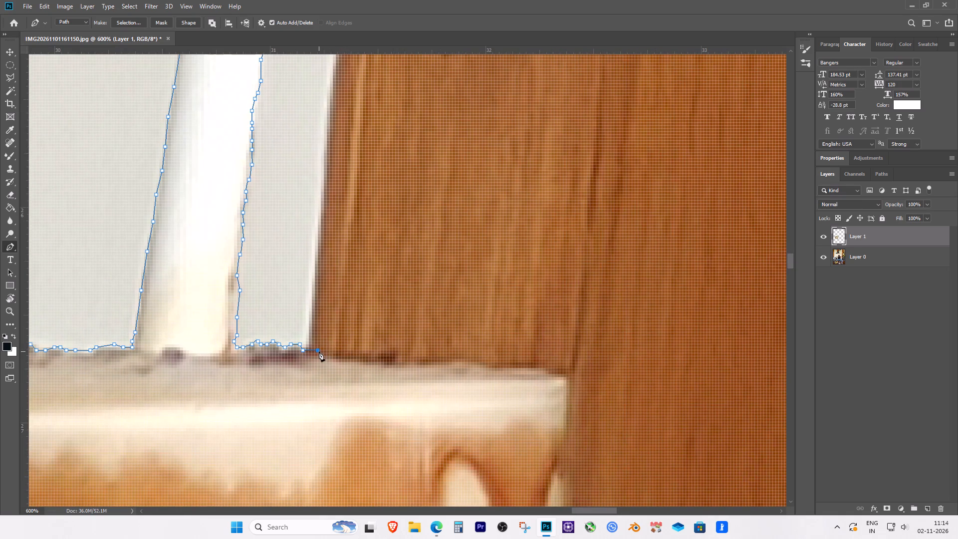
left_click(329, 350)
left_click(337, 353)
left_click(341, 350)
left_click(350, 352)
left_click(358, 353)
left_click(365, 354)
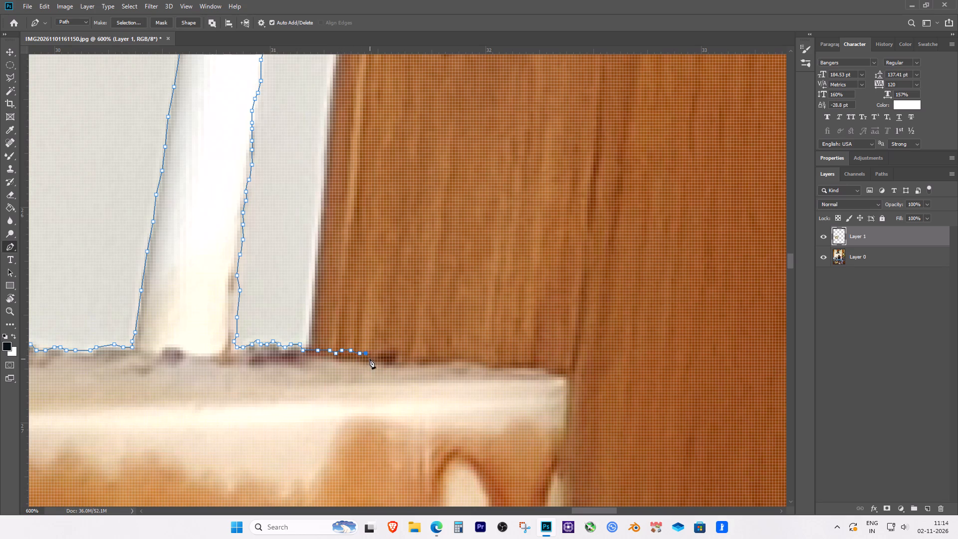
left_click(370, 359)
left_click(377, 356)
left_click(385, 353)
left_click(393, 349)
left_click(395, 356)
left_click(395, 360)
left_click(403, 361)
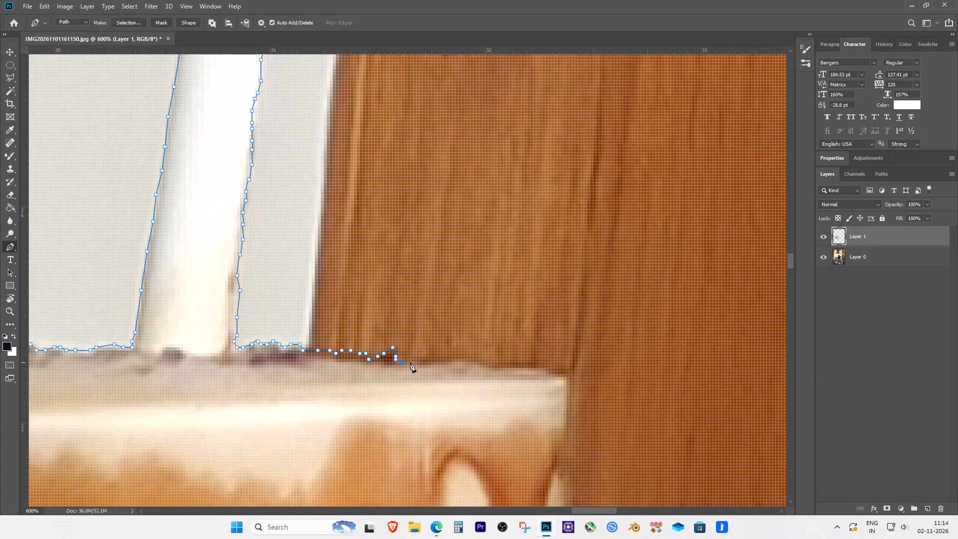
Continue the path along the drink's top edge over the slight rise beyond the dark crumb, against the wood.
left_click(413, 362)
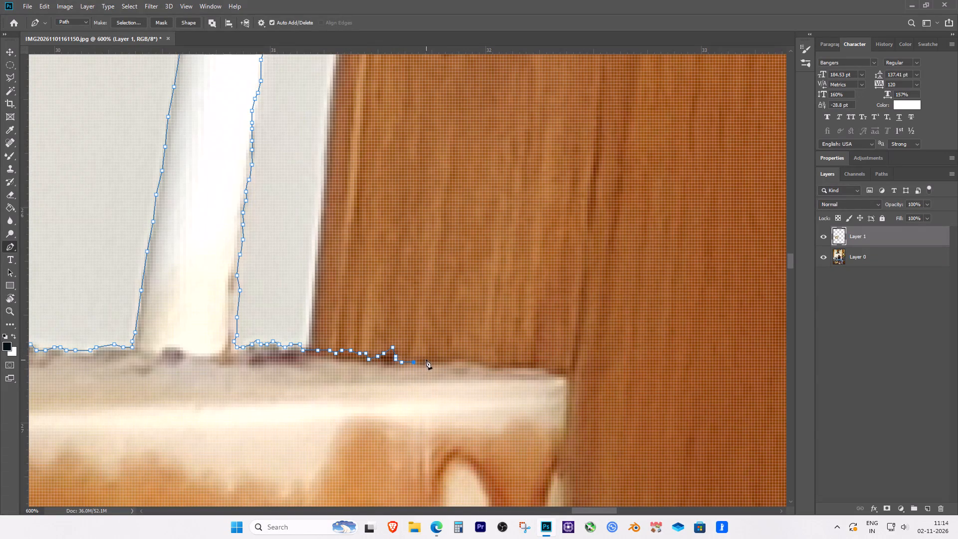
left_click(426, 359)
left_click(441, 359)
left_click(453, 355)
left_click(466, 352)
left_click_drag(476, 359, 480, 363)
left_click(484, 364)
left_click(488, 366)
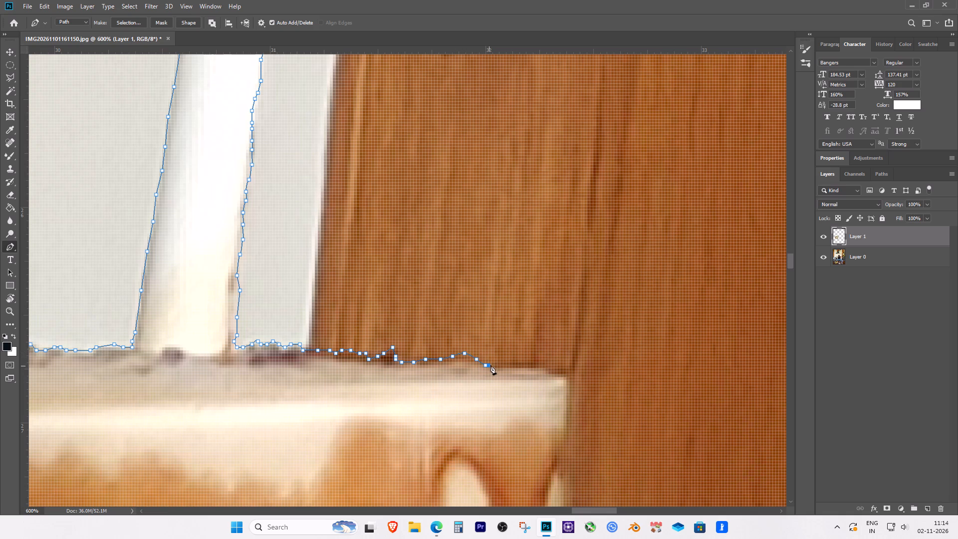
Trace the last stretch of the drink's top edge to the glass's upper corner against the wood.
left_click(494, 363)
left_click(505, 364)
left_click(510, 364)
left_click(522, 363)
left_click(530, 363)
left_click(539, 365)
left_click(544, 367)
left_click(548, 369)
left_click(550, 372)
left_click_drag(554, 373, 560, 374)
left_click(564, 373)
left_click(568, 370)
Trace the path straight down the glass's wood-side edge from its upper corner to where the uppermost finger begins.
key("space")
key("space")
key("space")
key("space")
key("space")
key("space")
key("space")
key("space")
key("space")
key("space")
key("space")
left_click_drag(554, 429, 492, 227)
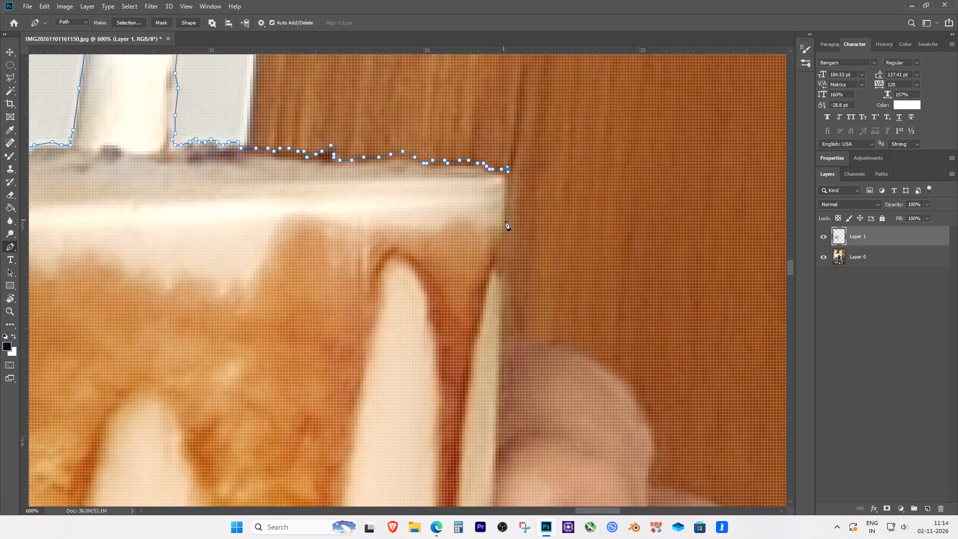
left_click(506, 223)
left_click(507, 245)
left_click(507, 266)
left_click(507, 282)
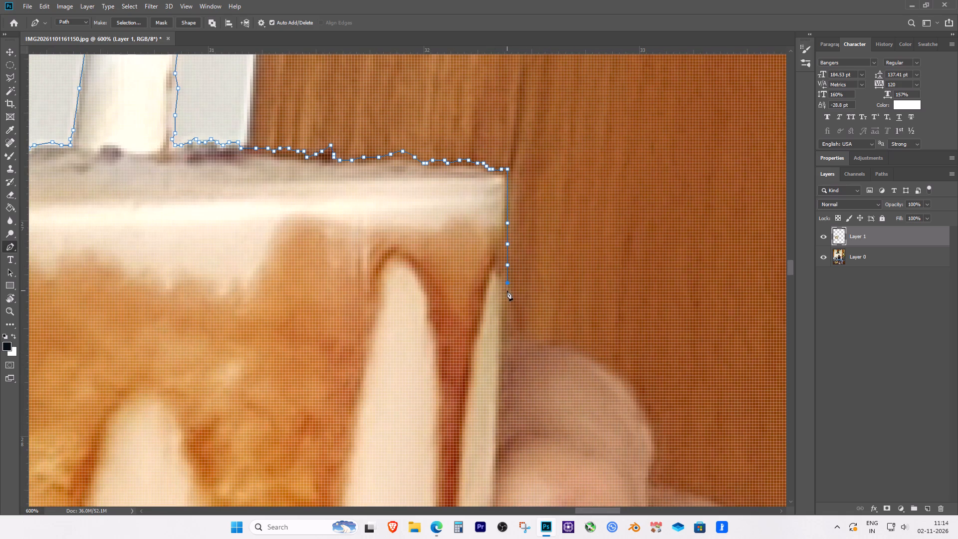
left_click(506, 291)
left_click(506, 299)
left_click(506, 308)
left_click(506, 317)
left_click(506, 325)
left_click(506, 332)
left_click(506, 335)
Trace the path over the top of the uppermost finger, from the glass to where the knuckle curves downward.
left_click_drag(512, 336, 517, 336)
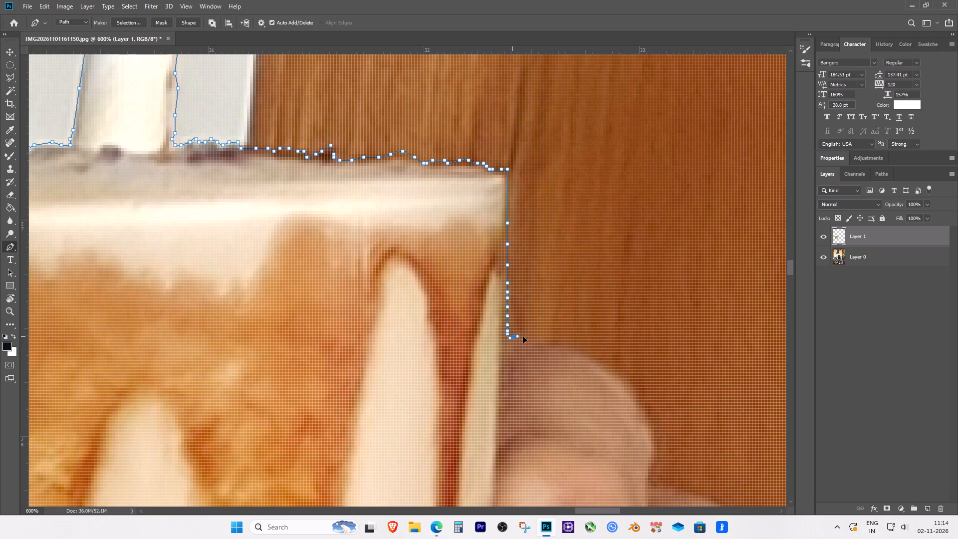
left_click(525, 337)
left_click(535, 339)
left_click_drag(542, 343, 549, 344)
left_click(550, 344)
left_click(562, 346)
key("space")
key("space")
key("space")
key("space")
left_click_drag(612, 380, 477, 260)
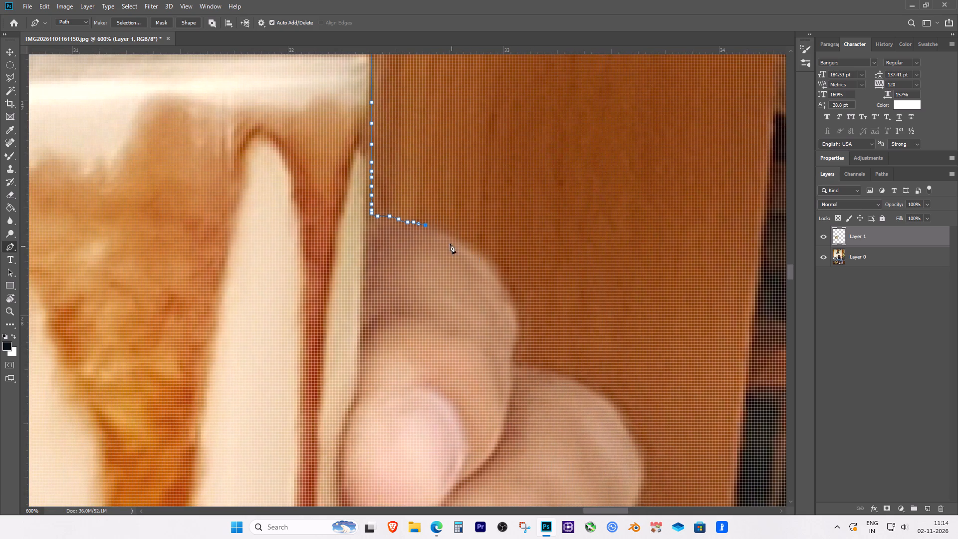
left_click(449, 231)
left_click(466, 241)
left_click_drag(468, 244, 472, 248)
left_click(476, 252)
left_click(480, 255)
left_click(485, 260)
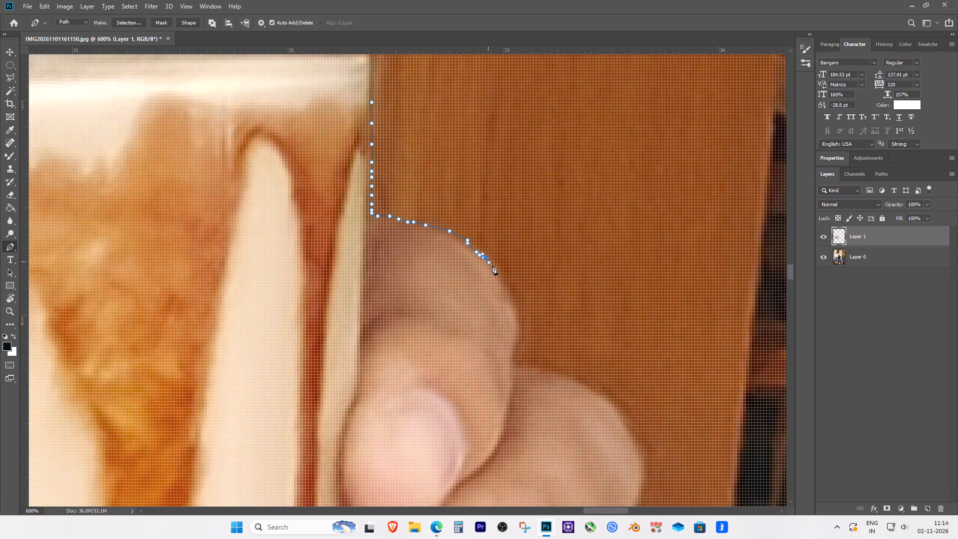
Continue the path around the uppermost finger's curved outer knuckle to its widest point.
left_click(492, 265)
left_click(498, 271)
left_click(500, 275)
left_click_drag(502, 281, 506, 286)
left_click(509, 290)
left_click_drag(511, 293, 513, 302)
left_click(515, 308)
left_click(517, 314)
left_click(518, 318)
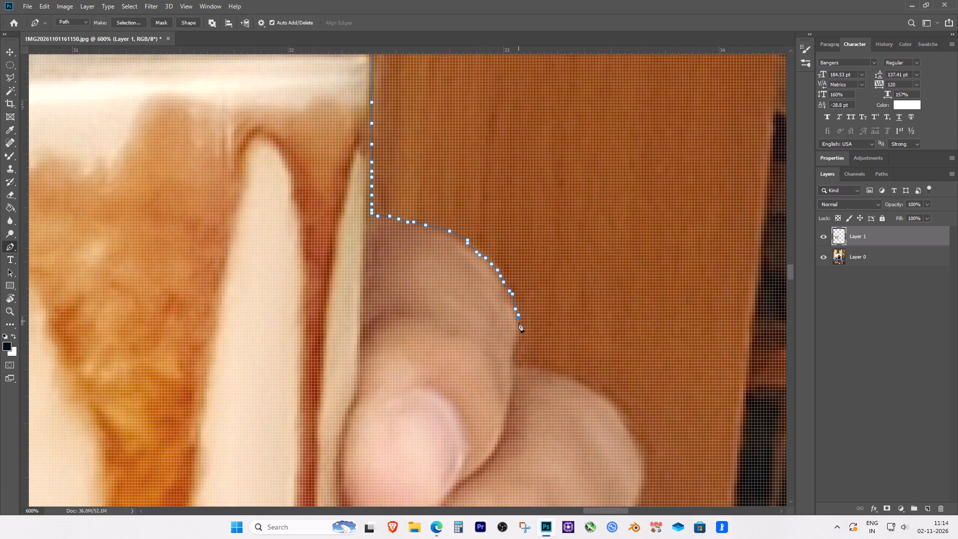
Trace the path down the uppermost finger's outer edge into the notch where the second finger begins.
left_click(518, 322)
left_click(518, 329)
left_click(518, 337)
left_click(518, 342)
left_click(516, 348)
left_click(515, 353)
left_click(515, 358)
left_click(516, 364)
left_click(520, 366)
Trace the path over the top of the second finger, from the notch to where its knuckle curves downward.
key("space")
key("space")
key("space")
key("space")
key("space")
left_click_drag(575, 370, 521, 273)
left_click_drag(481, 268, 486, 268)
left_click(495, 270)
left_click(506, 275)
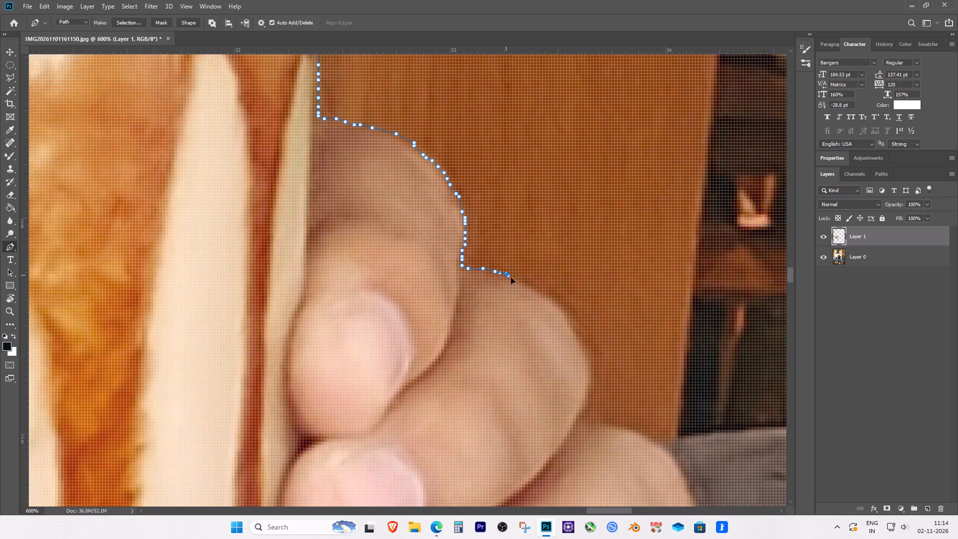
left_click(515, 279)
left_click(525, 282)
left_click(529, 286)
left_click(535, 292)
left_click(540, 296)
left_click(547, 299)
left_click(555, 304)
left_click(559, 308)
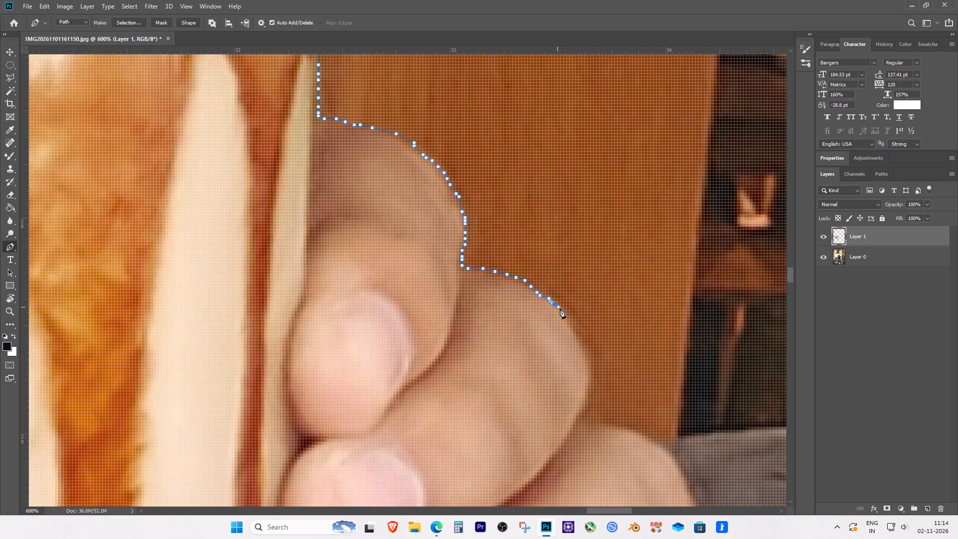
left_click(564, 314)
left_click(566, 320)
left_click(568, 326)
Continue the path around the second finger's outer knuckle to its widest point against the wood.
key("space")
key("space")
key("space")
key("space")
left_click_drag(592, 338, 466, 260)
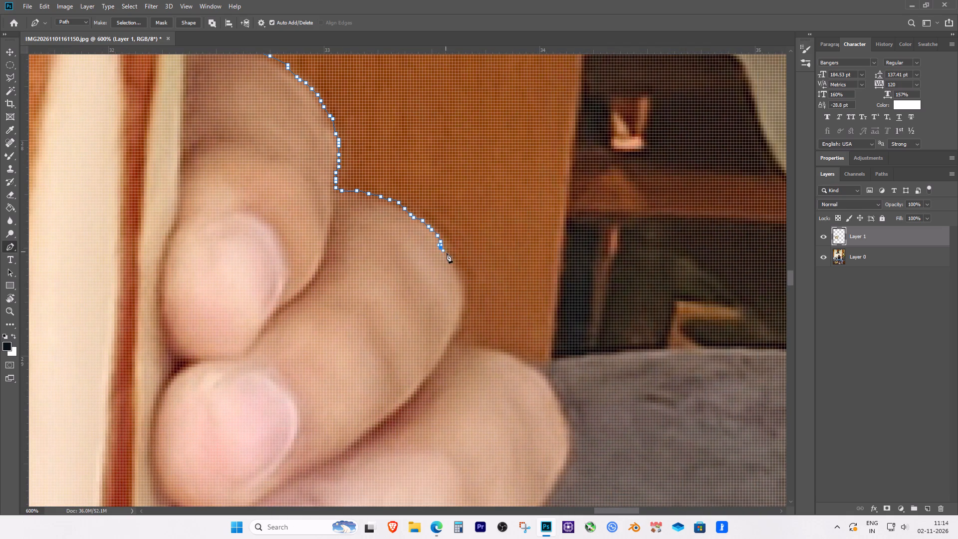
left_click(447, 254)
left_click(452, 262)
left_click(453, 268)
left_click(459, 273)
left_click_drag(461, 276, 464, 284)
left_click(466, 287)
left_click(467, 290)
double_click(465, 299)
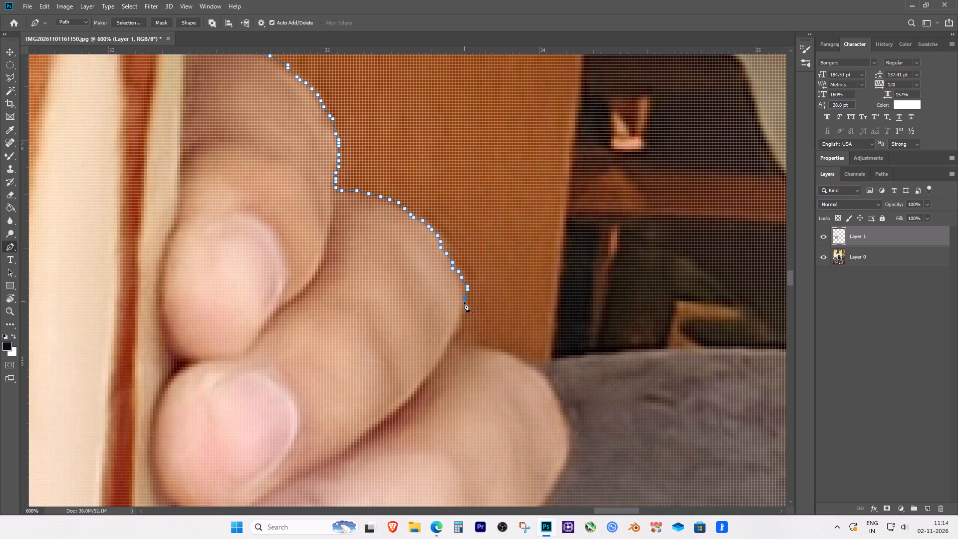
Trace the path down the second finger's outer edge into the notch where the third finger begins.
left_click(464, 306)
left_click(464, 312)
left_click(464, 318)
left_click(463, 322)
left_click(460, 331)
left_click(455, 335)
left_click(454, 340)
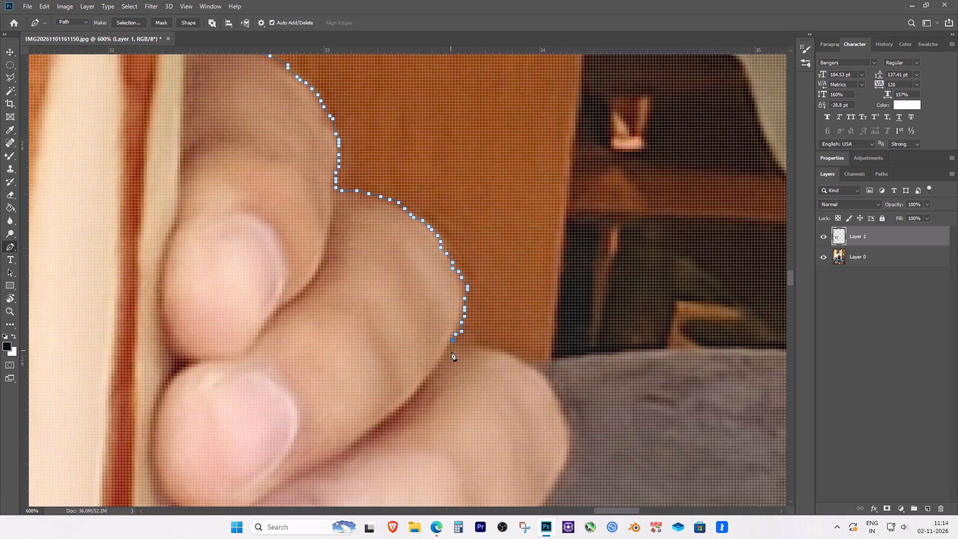
Trace the path over the top of the third finger, from the notch toward the wooden panel's far edge.
left_click(455, 342)
left_click(464, 346)
left_click_drag(472, 346, 477, 348)
left_click(481, 348)
left_click(487, 349)
left_click(496, 349)
left_click_drag(500, 351, 502, 351)
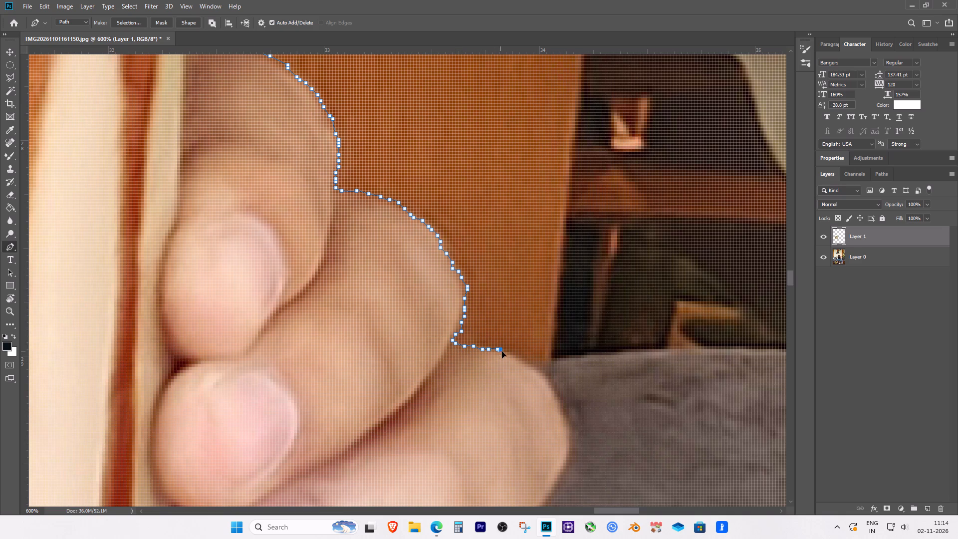
left_click_drag(502, 351, 506, 353)
left_click(509, 353)
left_click(516, 358)
Trace the path around the third finger's outer knuckle, past the wooden panel, to its widest point against the grey-brown upholstery.
key("space")
key("space")
key("space")
left_click_drag(566, 377, 443, 316)
left_click(405, 300)
left_click(410, 304)
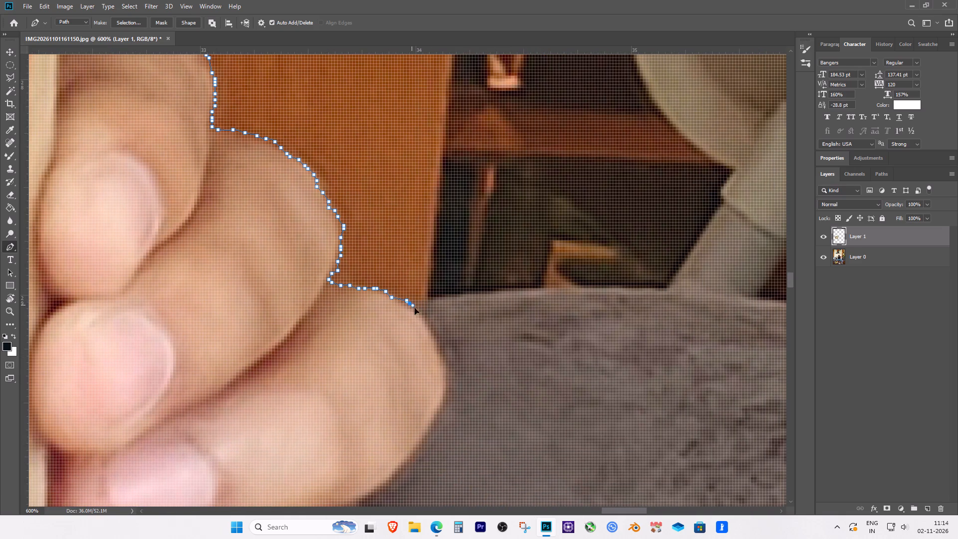
left_click(415, 309)
left_click(420, 315)
left_click(423, 319)
left_click(428, 326)
left_click(430, 332)
left_click(435, 338)
left_click(436, 342)
double_click(438, 354)
left_click(447, 360)
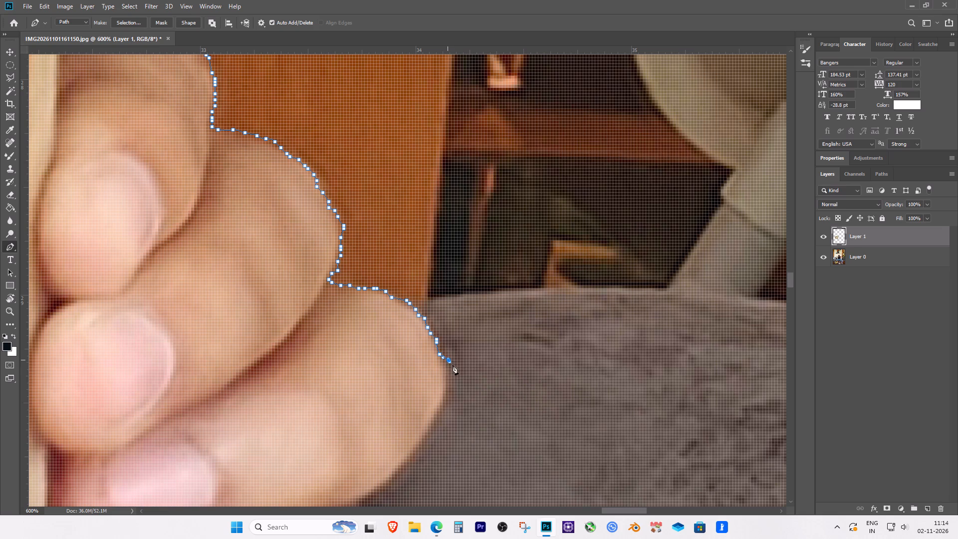
left_click(452, 364)
left_click(453, 376)
left_click(452, 384)
left_click(451, 390)
left_click(451, 396)
Continue the path from the third finger's widest point down its outer edge to where it curves inward.
key("space")
key("space")
key("space")
key("space")
key("space")
key("space")
key("space")
key("space")
key("space")
left_click_drag(464, 412, 482, 276)
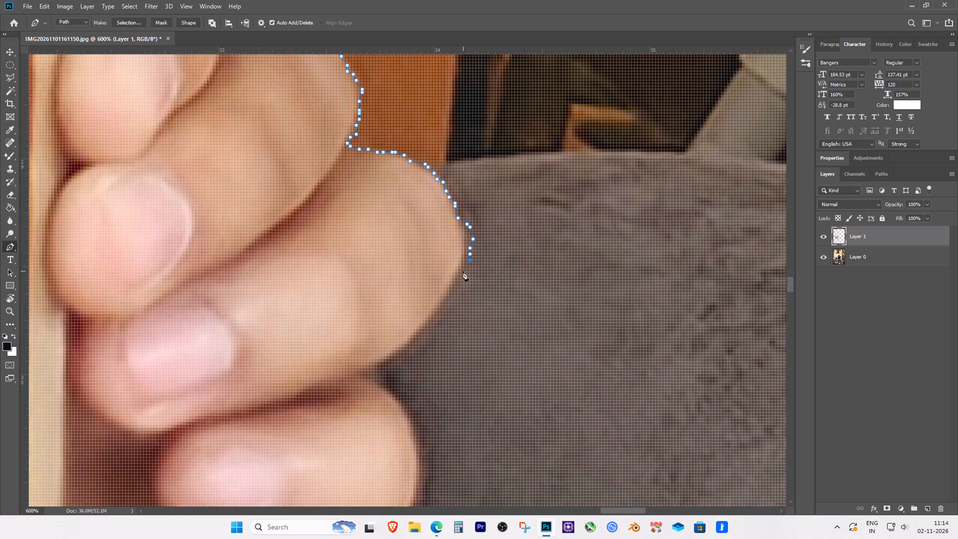
left_click(463, 276)
left_click(458, 281)
left_click(457, 284)
double_click(455, 289)
left_click(448, 299)
left_click(447, 304)
left_click(445, 308)
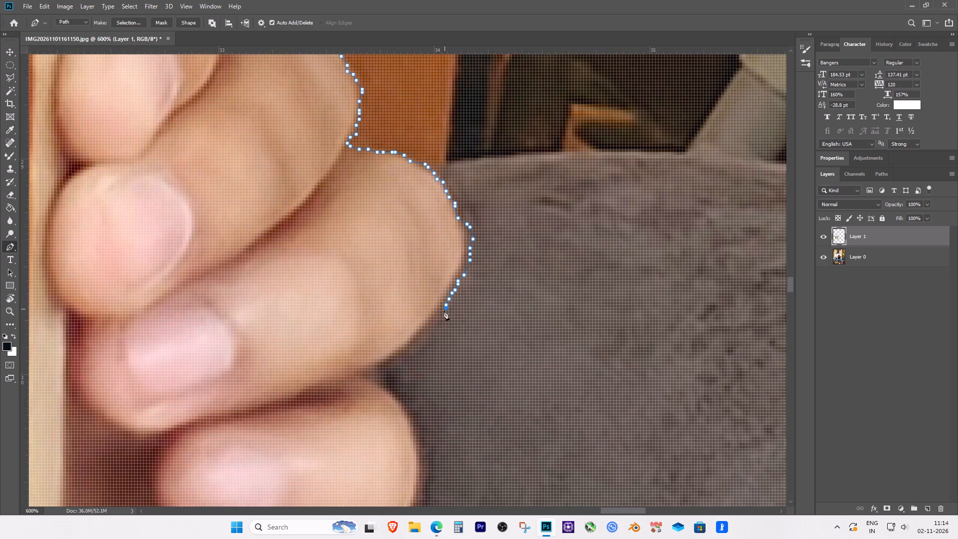
Trace the path along the third finger's lower edge into the notch where the little finger begins.
left_click(443, 312)
left_click(438, 321)
left_click(434, 325)
left_click_drag(430, 327, 424, 334)
double_click(421, 337)
double_click(415, 340)
double_click(410, 347)
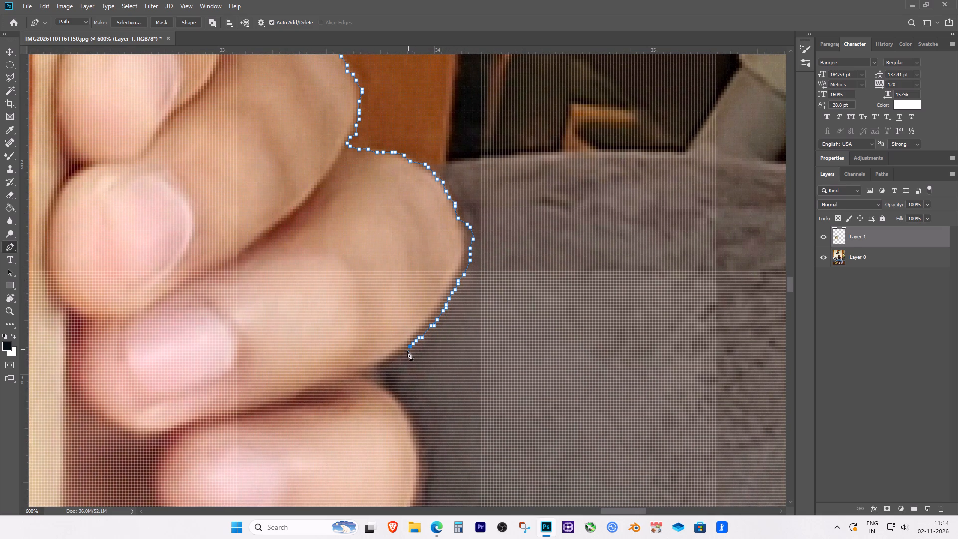
left_click(404, 354)
left_click(398, 358)
left_click(393, 361)
left_click(387, 364)
left_click(381, 367)
left_click(376, 368)
left_click_drag(372, 368, 366, 370)
left_click(366, 371)
Trace the path from the notch over the top of the little finger to its widest point against the upholstery.
left_click(371, 378)
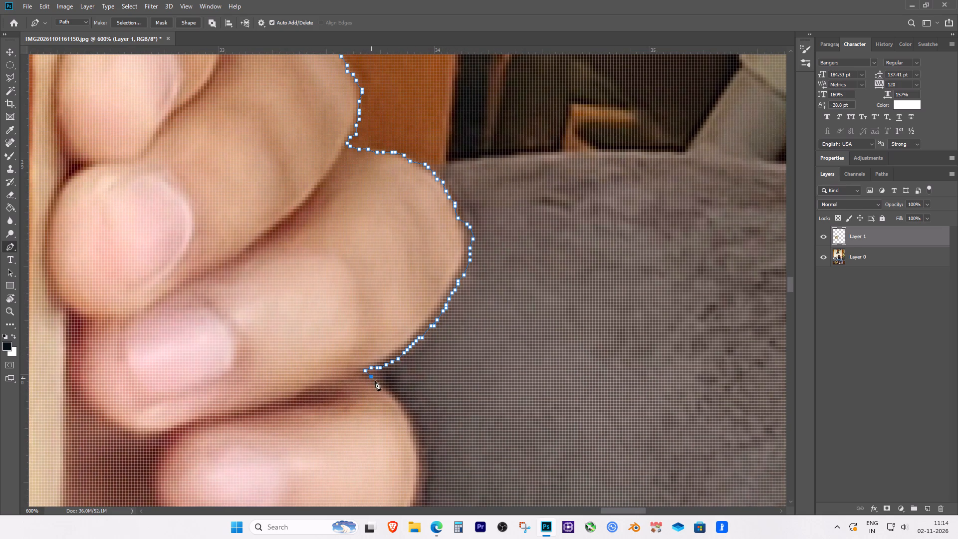
left_click(377, 384)
left_click(382, 386)
left_click(387, 390)
key("space")
key("space")
key("space")
key("space")
key("space")
key("space")
key("space")
left_click_drag(413, 409, 414, 260)
left_click(405, 256)
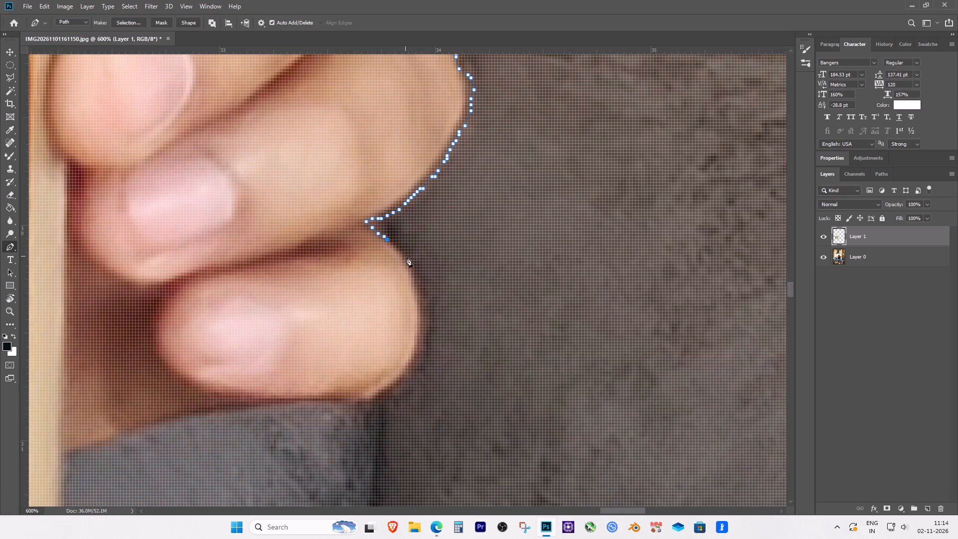
left_click(409, 262)
left_click(412, 267)
left_click_drag(414, 272, 416, 278)
left_click(417, 280)
left_click(420, 287)
left_click(421, 293)
left_click(422, 299)
left_click(423, 307)
left_click(424, 311)
left_click_drag(424, 315, 425, 318)
Continue the path down around the little finger's rounded outer edge to its underside above the grey fabric.
left_click_drag(425, 318, 425, 323)
left_click_drag(424, 329, 423, 334)
left_click(422, 341)
left_click(420, 349)
left_click(419, 354)
left_click(418, 359)
left_click(415, 366)
left_click(411, 372)
left_click(408, 379)
left_click(403, 382)
left_click(396, 387)
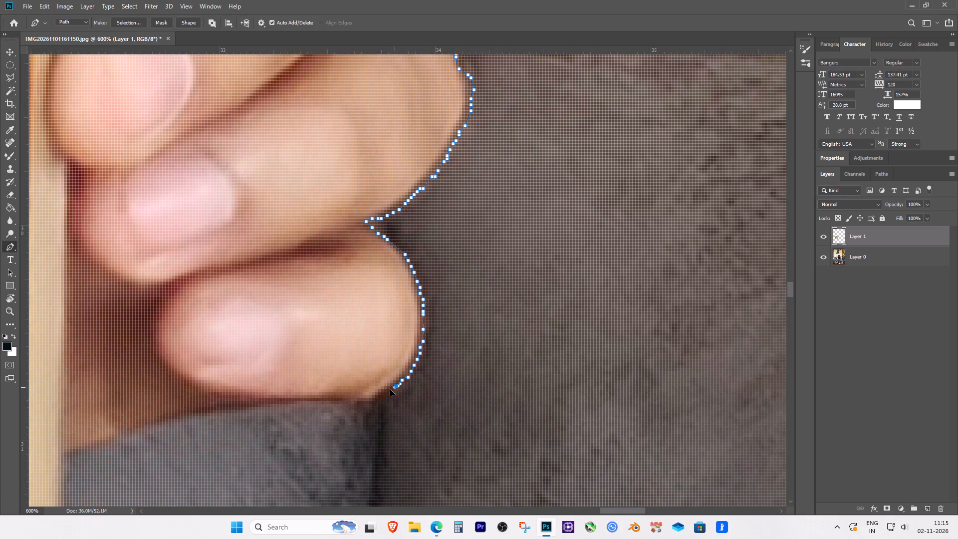
left_click(390, 390)
left_click(384, 393)
left_click(380, 397)
Trace the path along the little finger's underside, following its border with the grey fabric toward the palm.
key("ctrl+minus")
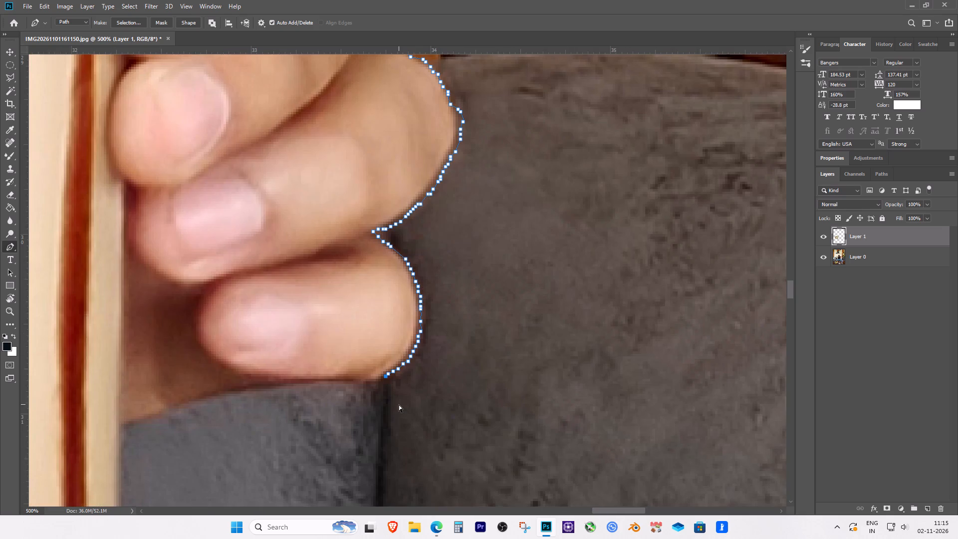
key("ctrl+minus")
left_click(381, 361)
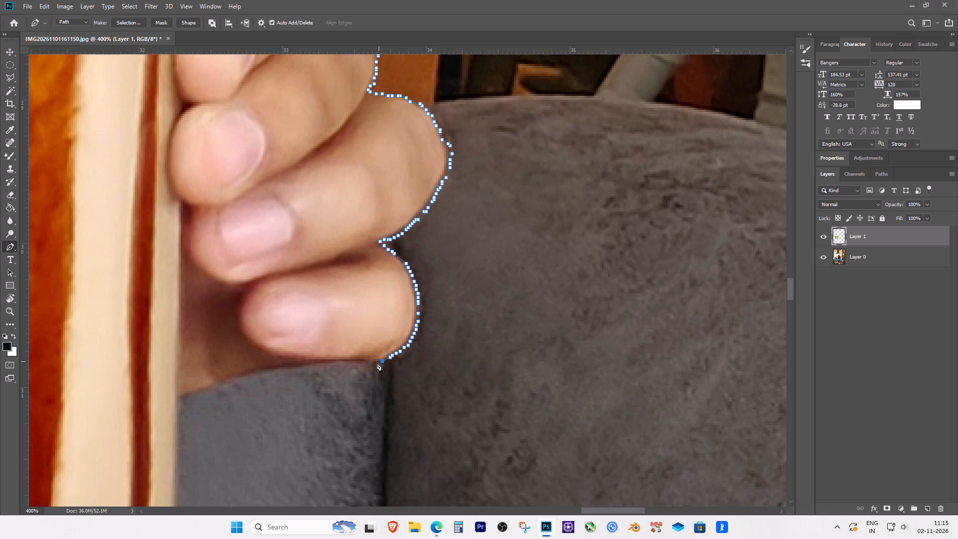
left_click(376, 362)
left_click(374, 362)
double_click(369, 363)
double_click(362, 363)
left_click(359, 363)
double_click(355, 363)
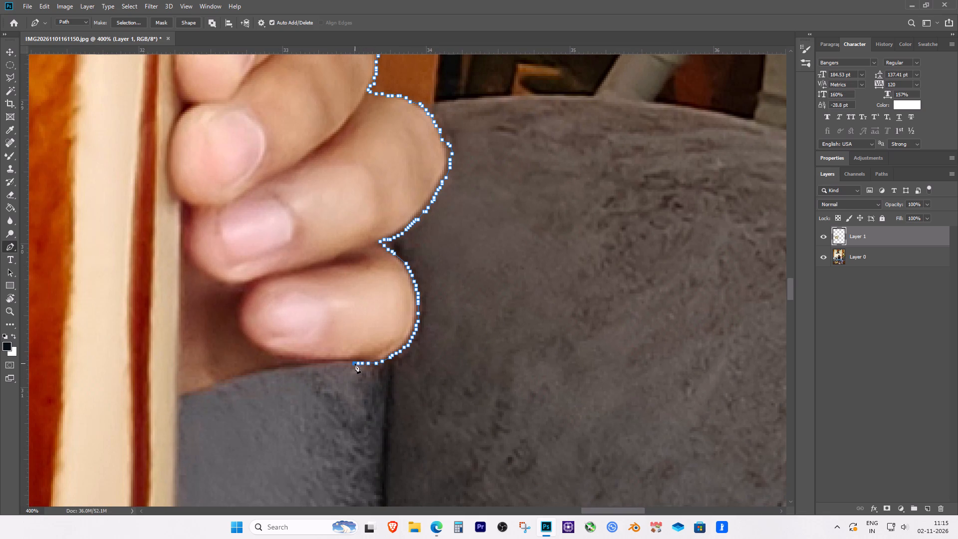
left_click(347, 365)
left_click(339, 365)
left_click(335, 364)
double_click(330, 363)
key("ctrl+equal")
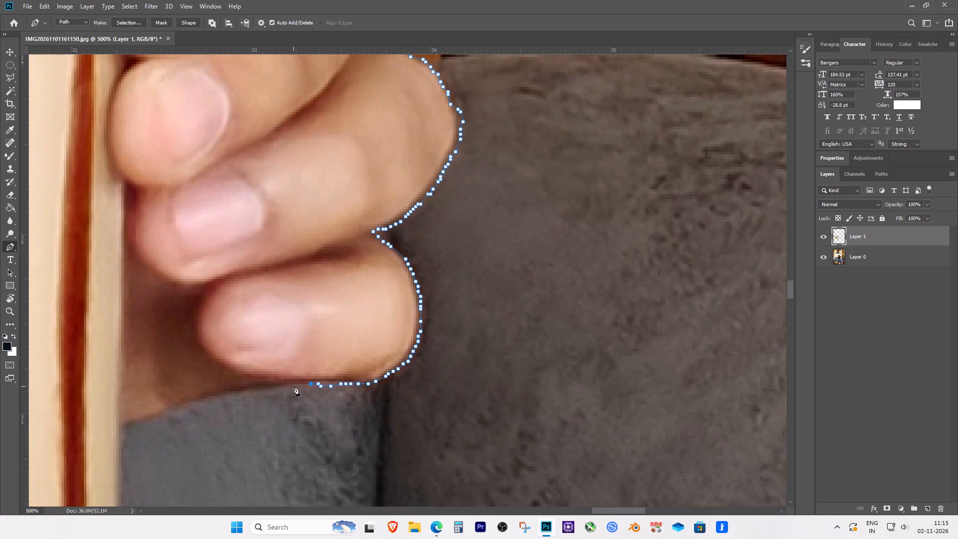
left_click(300, 385)
left_click(292, 384)
left_click(283, 384)
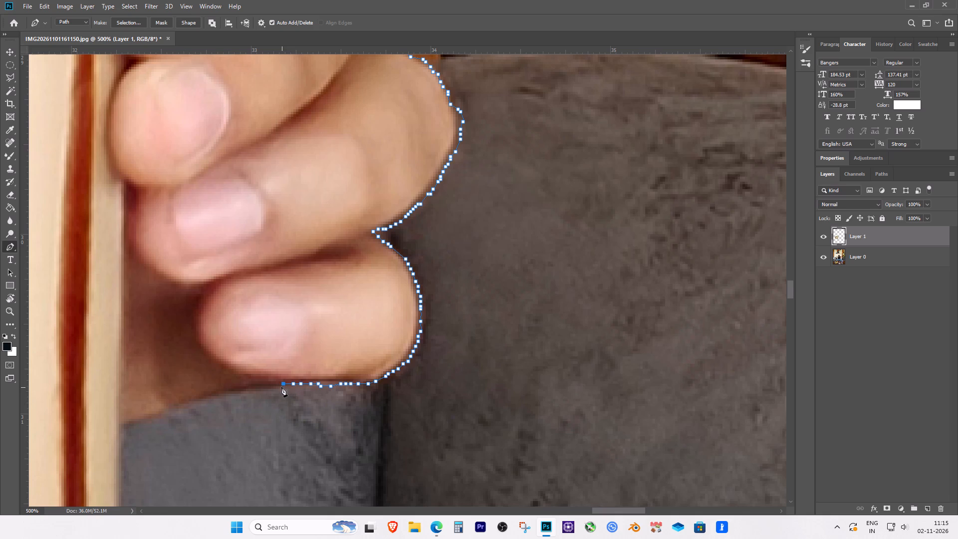
Continue the path from beneath the little fingertip along the border between the shadowed palm and the grey fabric.
left_click(281, 387)
left_click(271, 387)
left_click(266, 387)
left_click(259, 389)
left_click(254, 390)
left_click(243, 391)
left_click(238, 394)
double_click(229, 394)
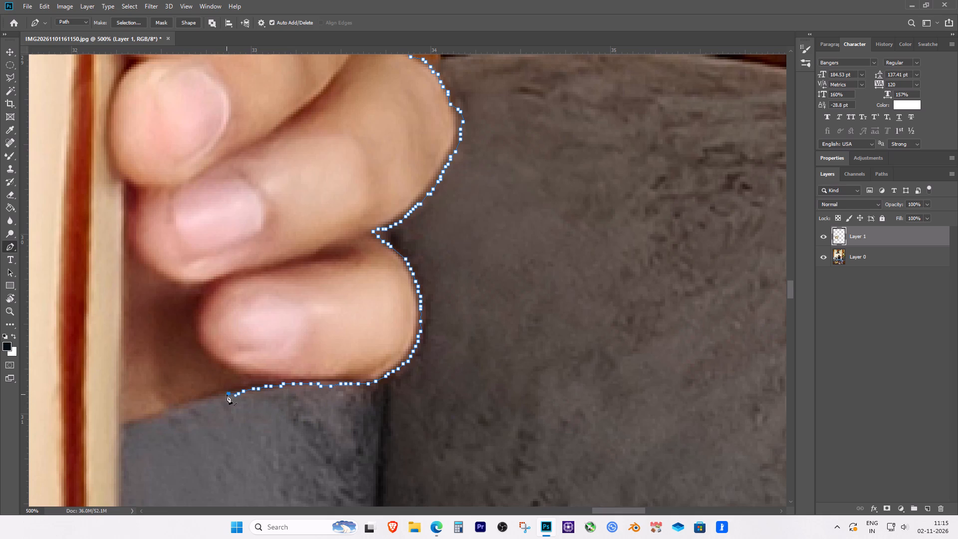
left_click(216, 397)
left_click(211, 398)
left_click(205, 400)
Trace the rest of the palm's lower edge along the grey fabric until the path meets the glass's edge.
key("space")
key("space")
key("space")
key("space")
key("space")
key("space")
key("space")
left_click_drag(162, 409, 334, 360)
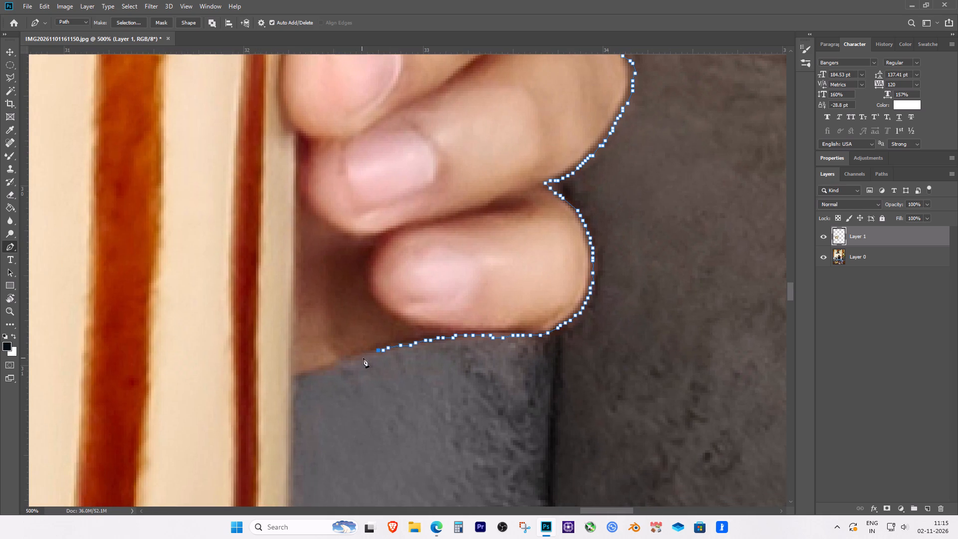
left_click(363, 355)
left_click(356, 355)
left_click(348, 360)
double_click(342, 362)
left_click(336, 365)
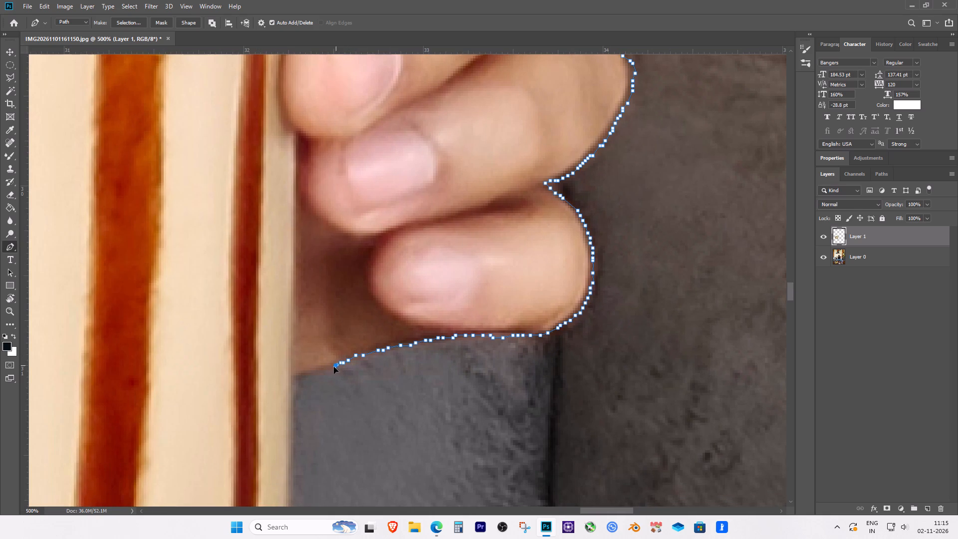
double_click(328, 369)
left_click(320, 372)
left_click(317, 373)
left_click(307, 375)
left_click(301, 375)
left_click(297, 375)
left_click(293, 378)
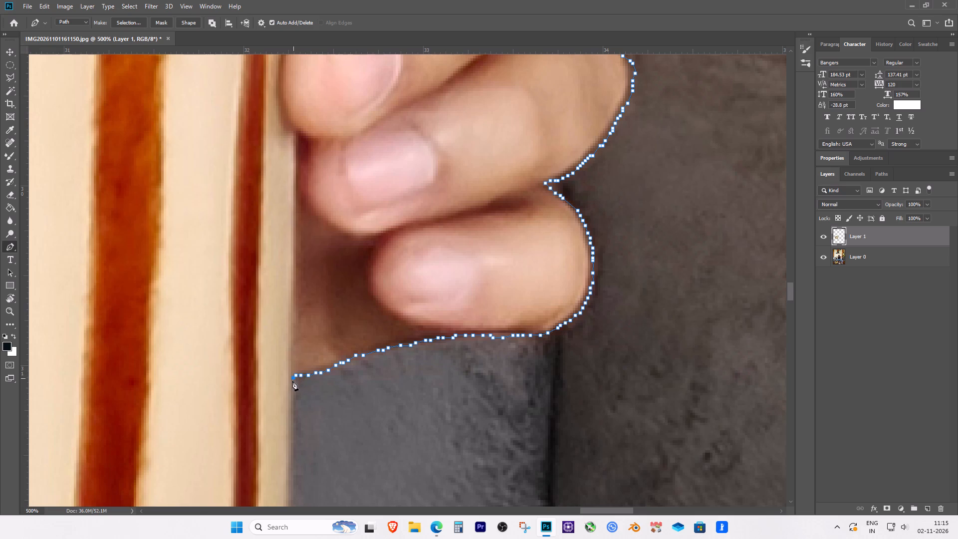
Turn the path downward at the palm's lower edge and start following the glass's straight side against the grey fabric.
left_click(292, 381)
left_click(294, 389)
key("space")
key("space")
key("space")
key("space")
key("space")
key("space")
left_click_drag(310, 416, 322, 299)
left_click(304, 300)
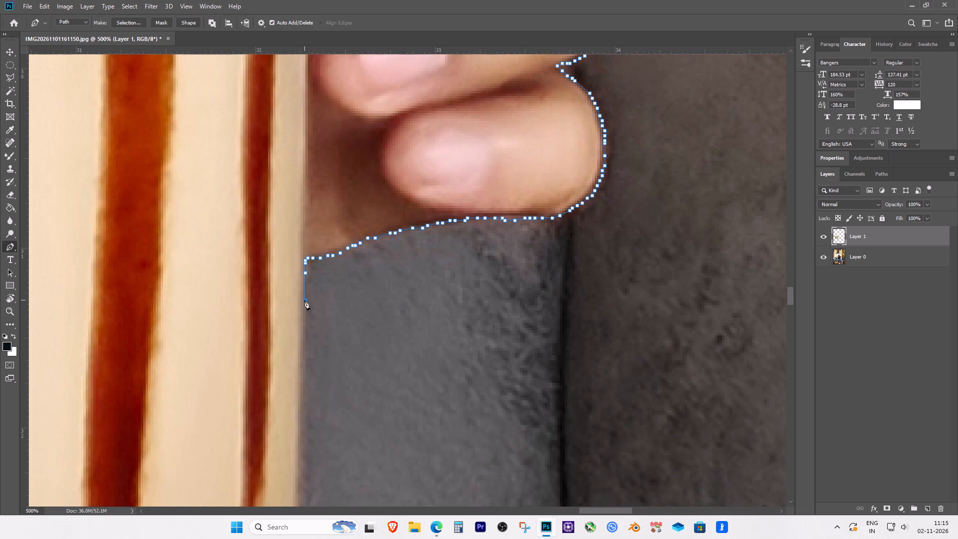
left_click(305, 323)
left_click(305, 327)
left_click(305, 333)
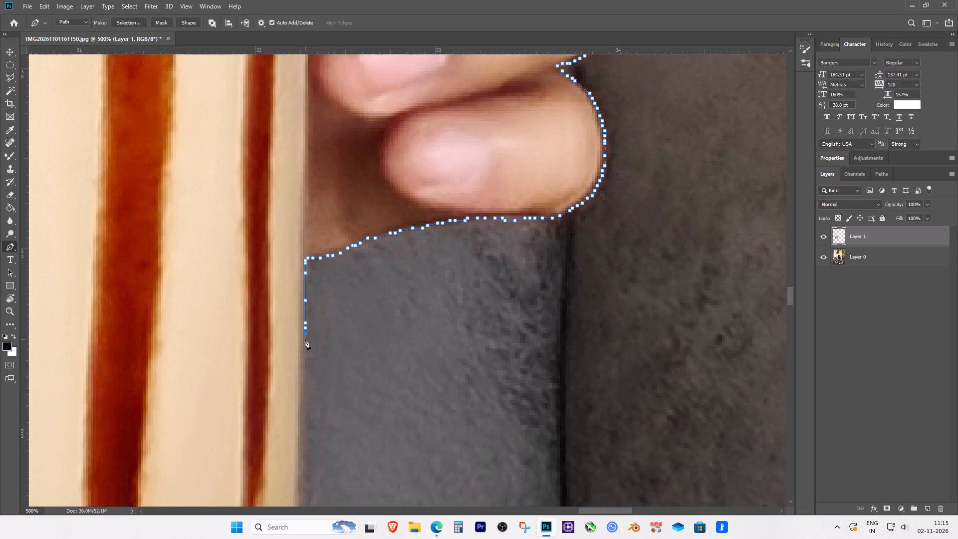
Continue the path with closely spaced points down the glass's side, alongside the thin syrup streak.
left_click(305, 339)
left_click(303, 347)
left_click(303, 351)
left_click_drag(304, 354, 304, 363)
left_click(305, 371)
left_click(305, 374)
left_click(304, 379)
left_click(303, 384)
double_click(303, 393)
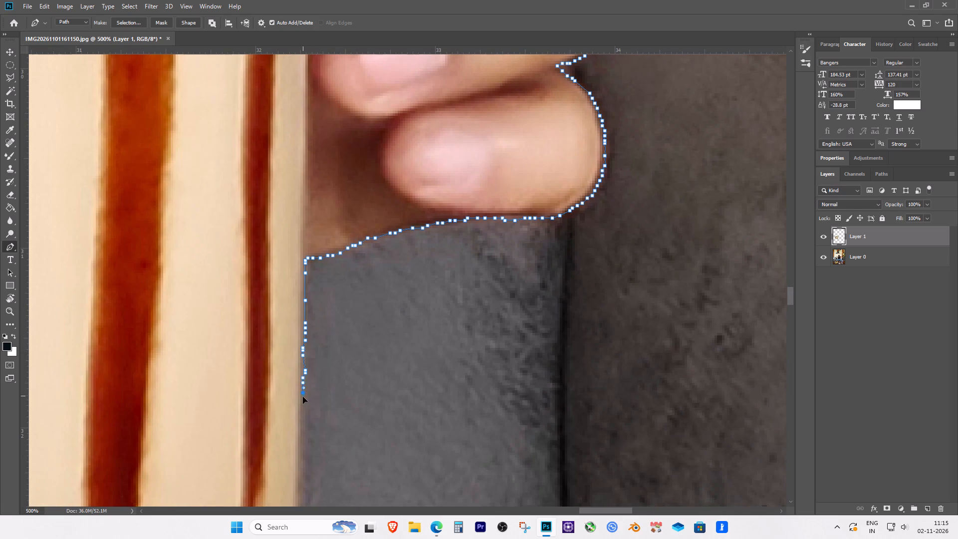
left_click(303, 399)
Extend the path down the glass's side to the level where the thin syrup streak tapers off.
key("space")
key("space")
key("space")
key("space")
key("space")
key("space")
key("space")
key("space")
left_click_drag(323, 413, 344, 285)
left_click(324, 293)
left_click_drag(324, 297, 324, 302)
left_click(324, 305)
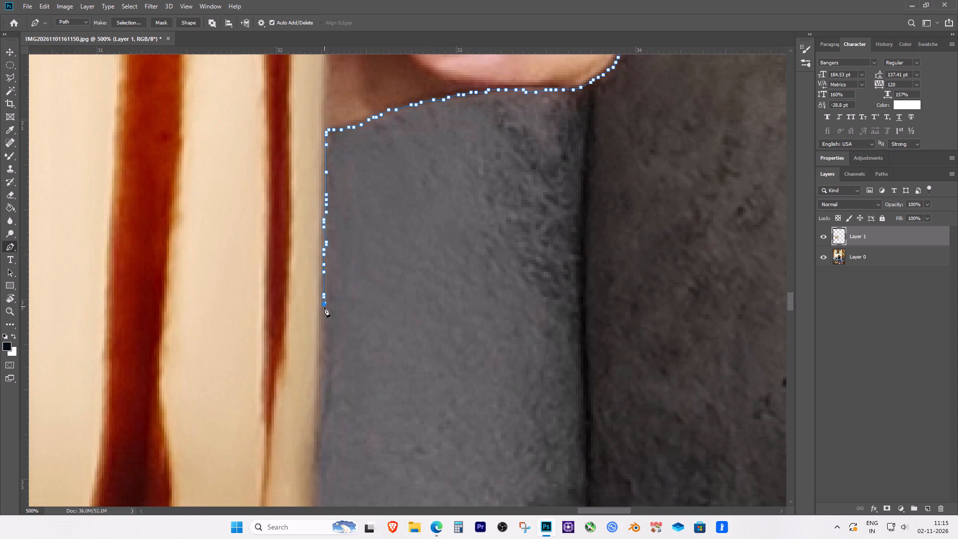
left_click(324, 309)
left_click(323, 315)
left_click(322, 323)
left_click(322, 328)
left_click_drag(322, 332, 322, 336)
left_click(322, 340)
left_click(322, 347)
left_click(322, 355)
left_click(322, 361)
left_click(322, 367)
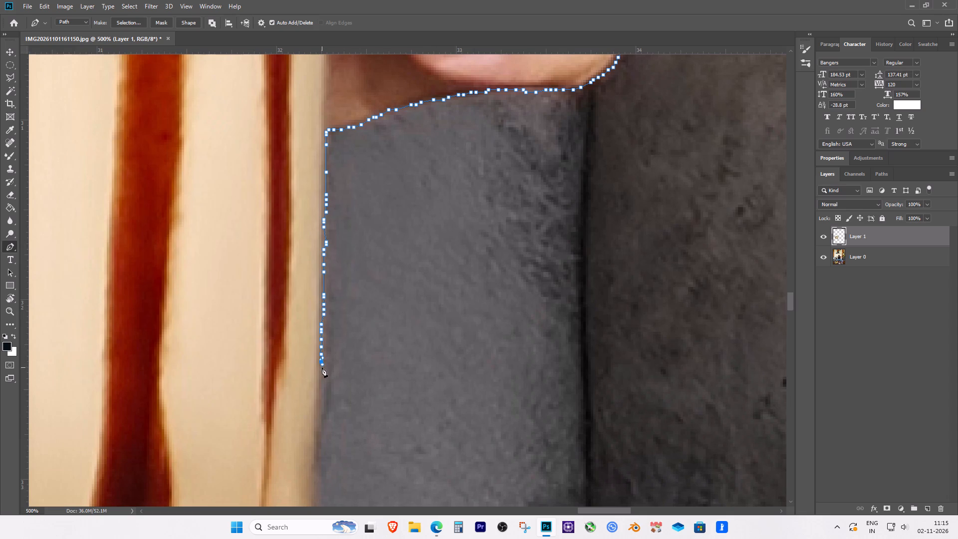
left_click(321, 373)
Trace the glass's side past the tapered syrup streak to just above the clear glass base.
key("space")
key("space")
key("space")
key("space")
key("space")
key("space")
left_click_drag(321, 403, 323, 273)
double_click(324, 269)
left_click(323, 277)
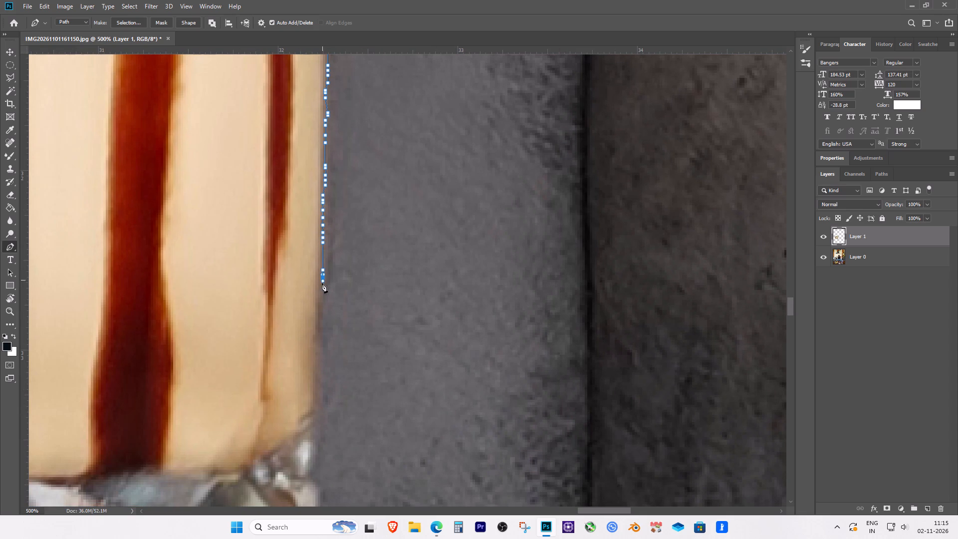
left_click(322, 282)
left_click(321, 288)
left_click(321, 292)
left_click_drag(323, 303, 323, 308)
left_click_drag(323, 311, 323, 316)
left_click(322, 320)
left_click(321, 327)
left_click_drag(321, 332, 321, 337)
left_click(321, 341)
left_click(321, 350)
left_click(321, 357)
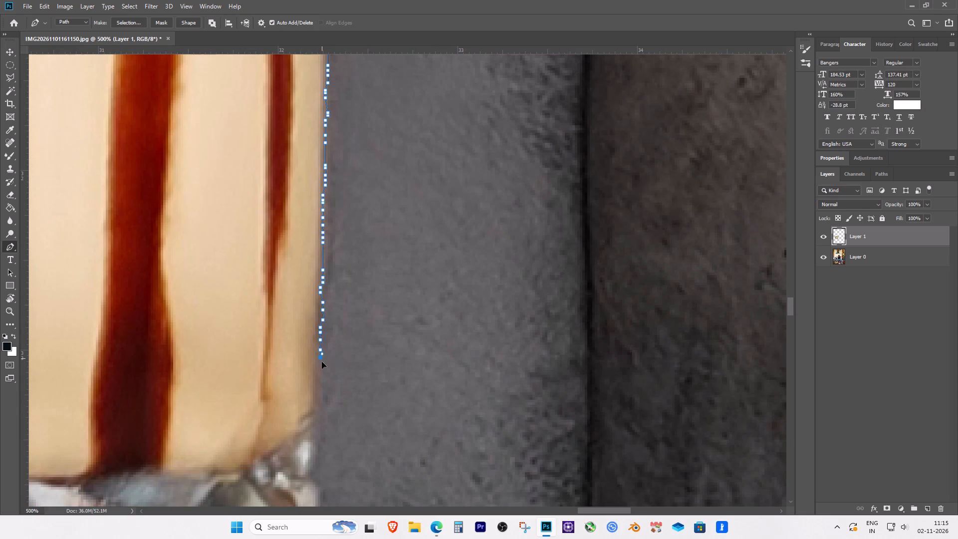
left_click(322, 364)
left_click(320, 368)
left_click(318, 377)
left_click_drag(318, 381, 318, 389)
left_click(318, 390)
Carry the path along the glass's edge from the end of the cream-coloured drink onto the clear glass base.
key("space")
key("space")
key("space")
key("space")
key("space")
key("space")
key("space")
key("space")
key("space")
key("space")
key("space")
key("space")
key("space")
key("space")
key("space")
left_click_drag(343, 415, 387, 214)
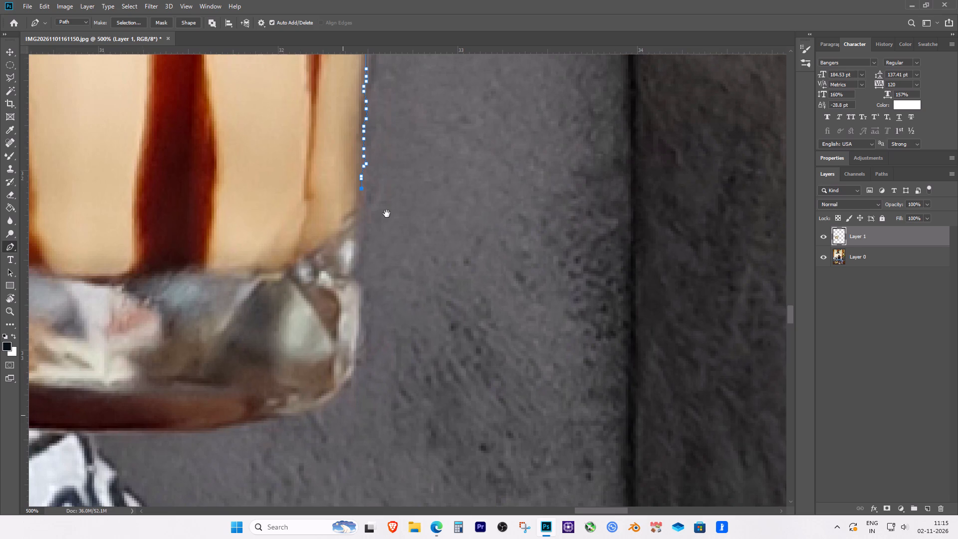
left_click_drag(387, 214, 387, 215)
left_click(362, 217)
left_click(363, 225)
left_click(363, 231)
left_click_drag(363, 237, 362, 242)
left_click(362, 246)
left_click_drag(361, 254, 361, 256)
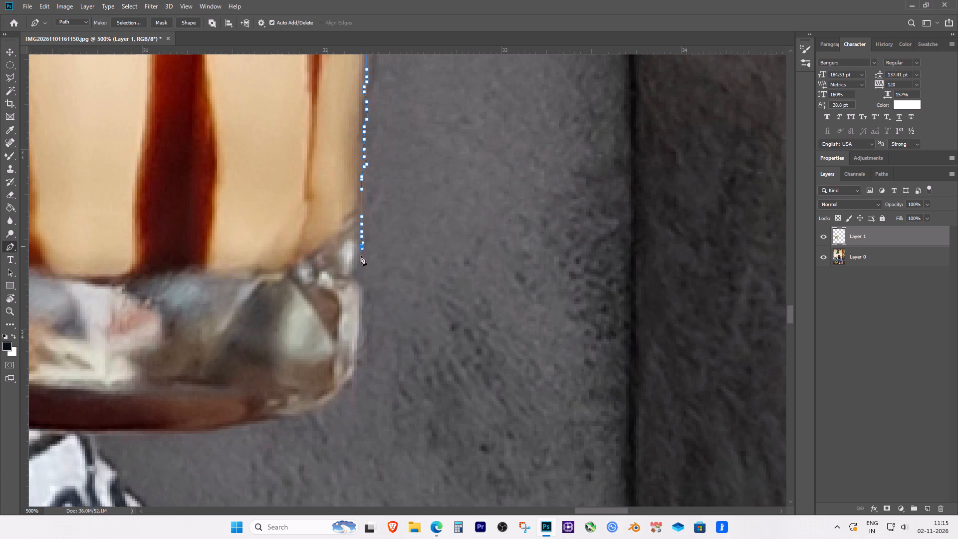
left_click_drag(361, 256, 359, 260)
Trace the slight inward notch and the straight side of the clear glass base against the grey fabric.
left_click(357, 271)
double_click(359, 278)
left_click(361, 286)
left_click(362, 291)
left_click(362, 294)
left_click(362, 300)
left_click(360, 306)
left_click_drag(360, 318, 360, 323)
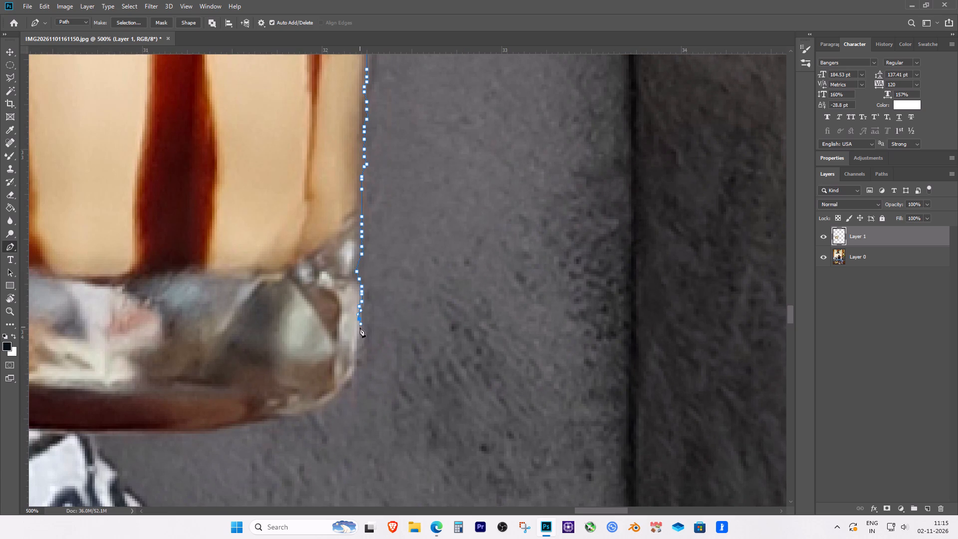
double_click(359, 333)
Continue the path down the clear base and around the glass's rounded bottom corner.
key("space")
key("space")
key("space")
key("space")
key("space")
key("space")
key("space")
key("space")
left_click_drag(365, 361, 392, 269)
double_click(387, 258)
left_click(386, 264)
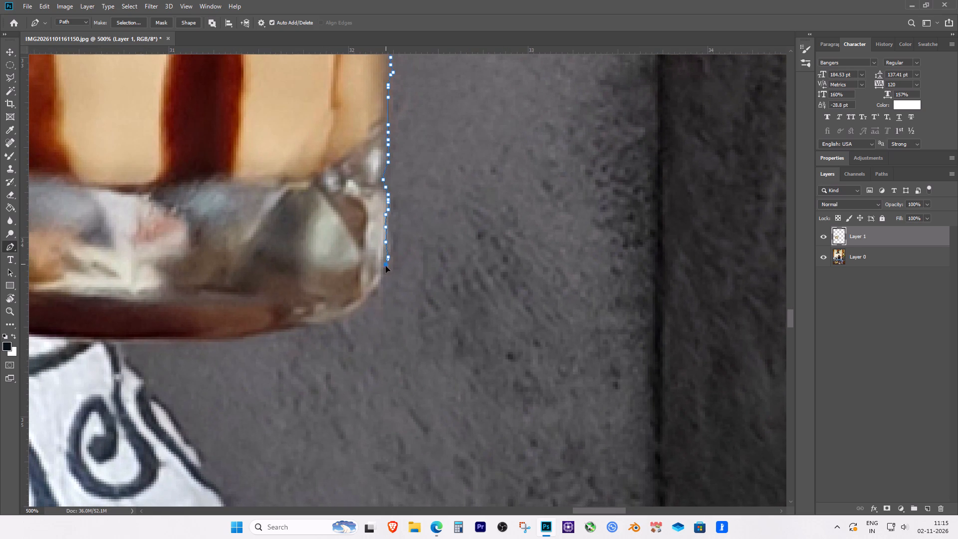
left_click(386, 269)
left_click_drag(385, 273, 383, 278)
left_click(382, 281)
left_click(380, 286)
left_click(377, 290)
left_click(371, 295)
left_click(366, 300)
left_click(364, 304)
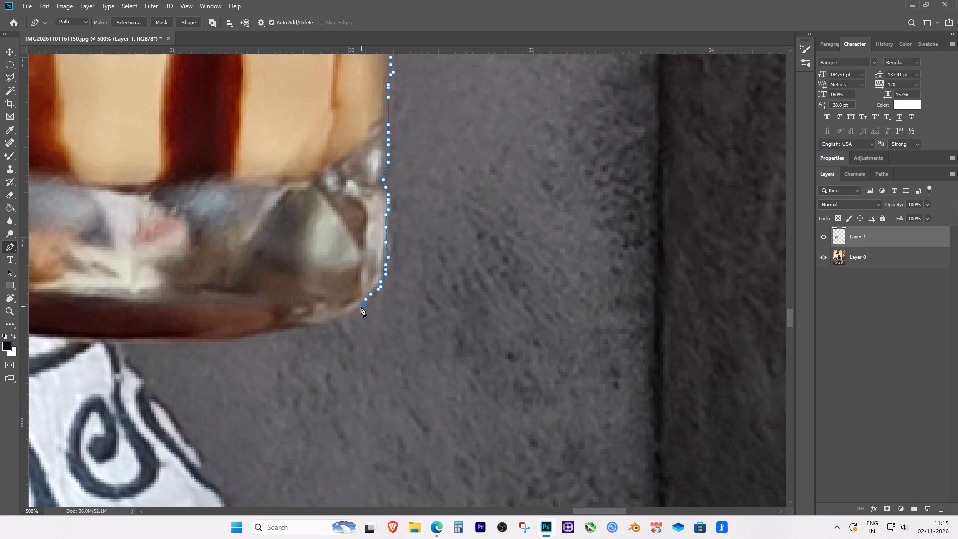
left_click(361, 306)
left_click(355, 310)
left_click_drag(353, 311, 349, 314)
left_click(347, 315)
Follow the end of the rounded corner onto the glass's underside along the grey fabric.
key("space")
key("space")
key("space")
key("space")
key("space")
key("space")
key("space")
key("space")
key("space")
key("space")
key("space")
key("space")
key("space")
left_click_drag(250, 309, 440, 268)
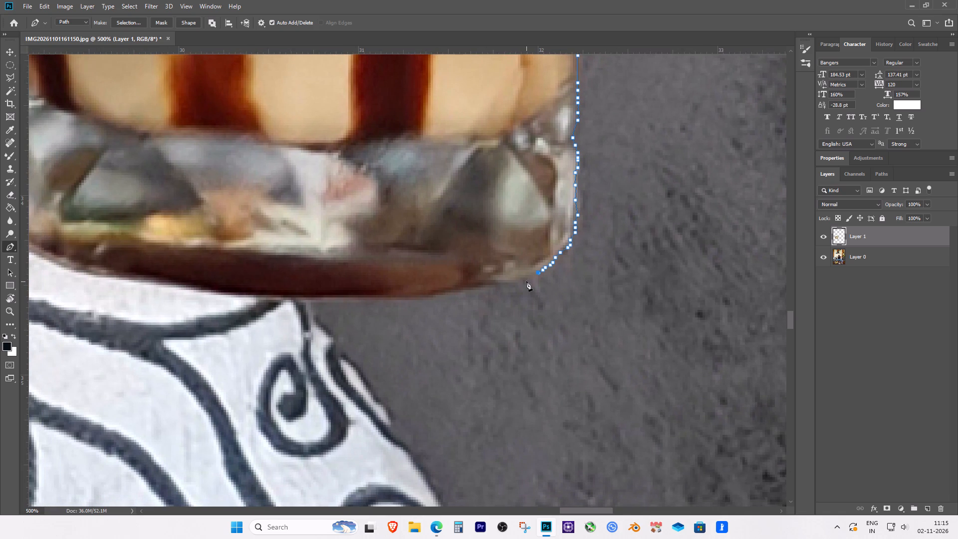
left_click(535, 278)
left_click(532, 277)
left_click(526, 280)
left_click(523, 281)
left_click(515, 283)
left_click(509, 284)
left_click(501, 286)
left_click(493, 286)
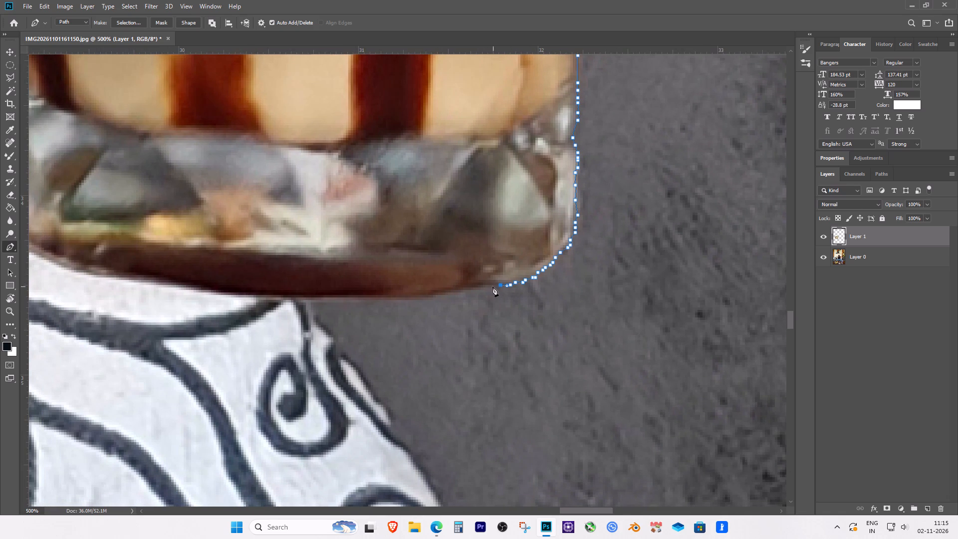
Continue the path along the glass's underside, following the dark base edge against the grey fabric.
left_click(486, 288)
left_click_drag(483, 288, 477, 290)
left_click(469, 292)
left_click(465, 292)
left_click_drag(459, 292, 454, 293)
left_click_drag(449, 294, 445, 294)
left_click(440, 294)
left_click(434, 295)
left_click(427, 297)
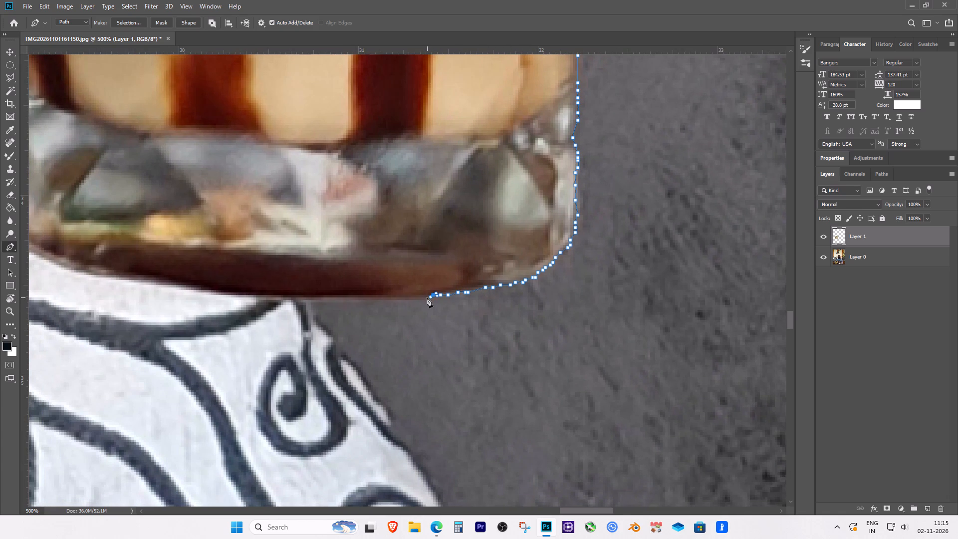
left_click(418, 297)
left_click(409, 297)
left_click(402, 298)
left_click(396, 299)
Carry the path along the glass's underside across the rest of the grey fabric to the white patterned print.
key("space")
key("space")
key("space")
key("space")
key("space")
key("space")
key("space")
key("space")
key("space")
left_click_drag(321, 282, 479, 291)
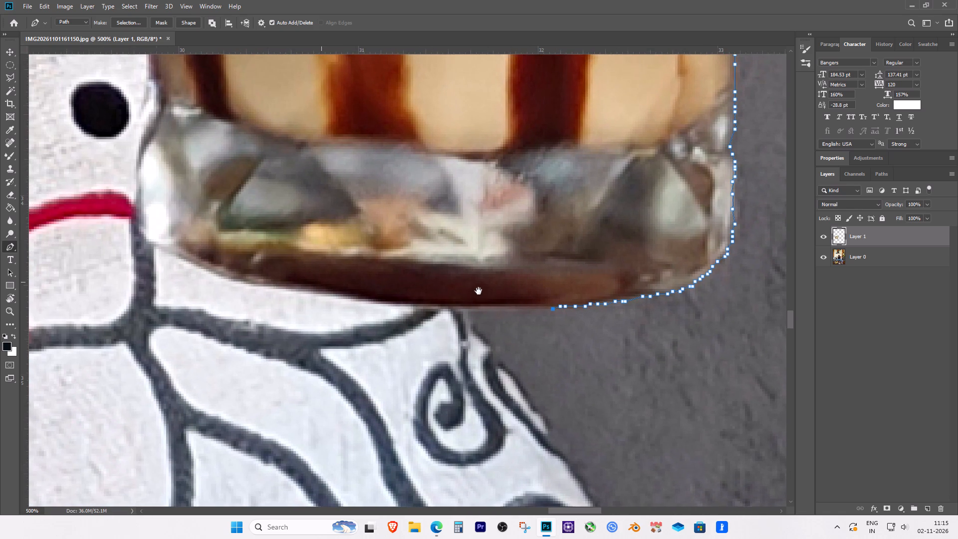
left_click(545, 308)
left_click(538, 308)
left_click(525, 308)
left_click(517, 308)
left_click_drag(511, 308, 506, 308)
left_click(498, 308)
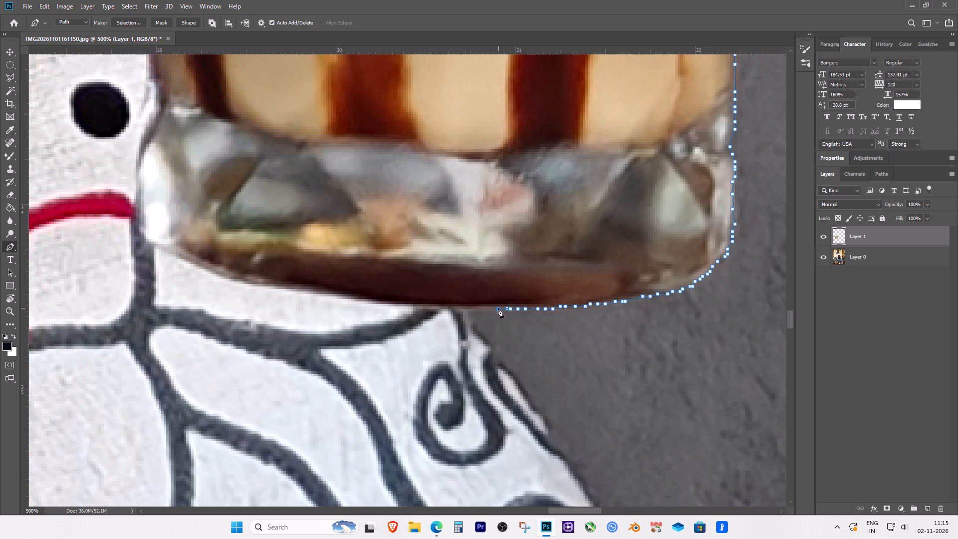
left_click_drag(496, 308, 492, 308)
left_click(487, 307)
left_click(479, 307)
Trace the glass's underside past the tip of the white print and the dark curved line onto the white fabric.
left_click(469, 308)
left_click(460, 307)
left_click(449, 307)
left_click(438, 307)
left_click(431, 307)
left_click(423, 306)
left_click_drag(414, 305, 408, 305)
left_click(401, 305)
left_click(393, 303)
left_click(386, 303)
left_click(382, 302)
double_click(375, 302)
left_click(364, 302)
left_click(355, 301)
Follow the gently rising underside of the glass along the white fabric toward its far bottom corner.
key("space")
key("space")
key("space")
key("space")
key("space")
key("space")
key("space")
key("space")
key("space")
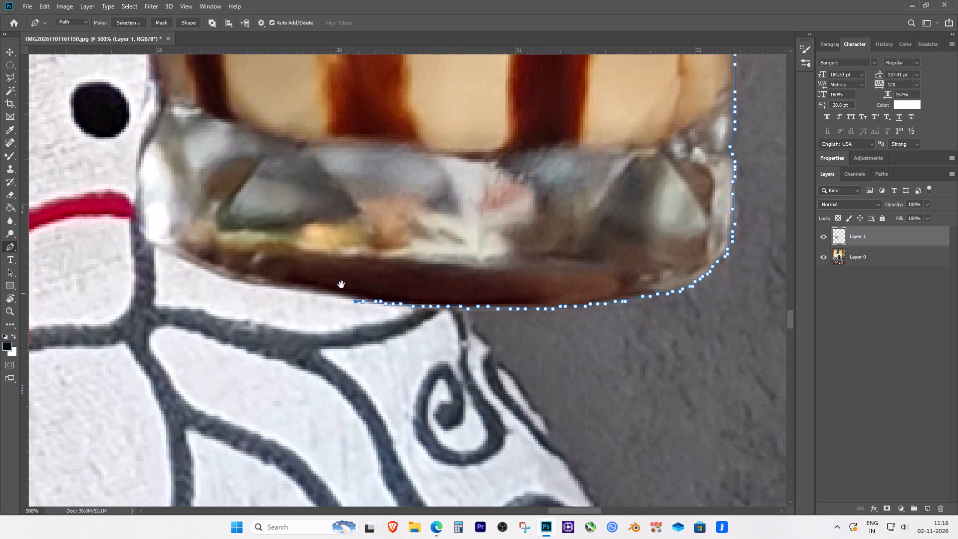
left_click_drag(336, 275, 499, 317)
left_click(503, 338)
left_click(488, 338)
left_click(485, 337)
left_click(469, 335)
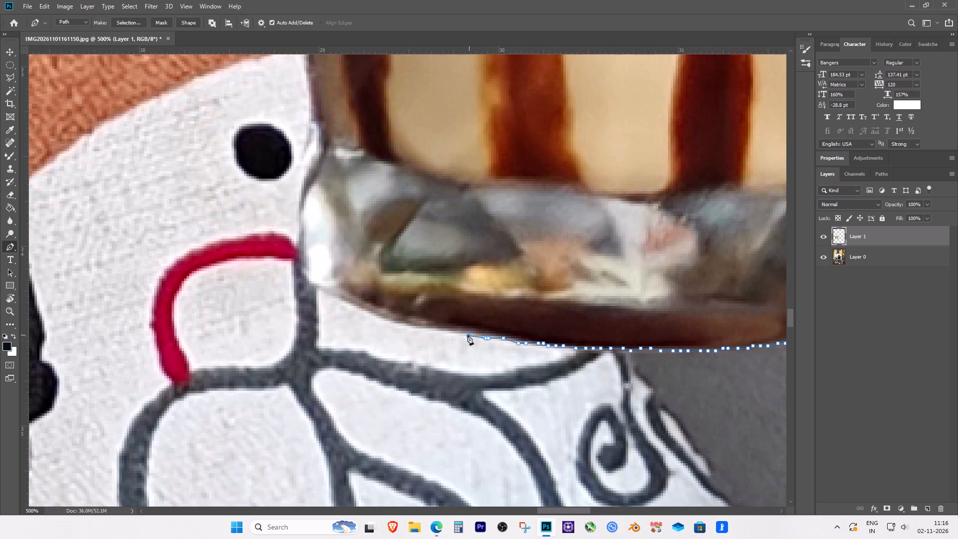
left_click(462, 333)
left_click_drag(457, 332, 444, 331)
left_click(439, 330)
left_click_drag(435, 329, 429, 328)
left_click(425, 327)
left_click(416, 327)
left_click(409, 325)
left_click(403, 324)
double_click(394, 321)
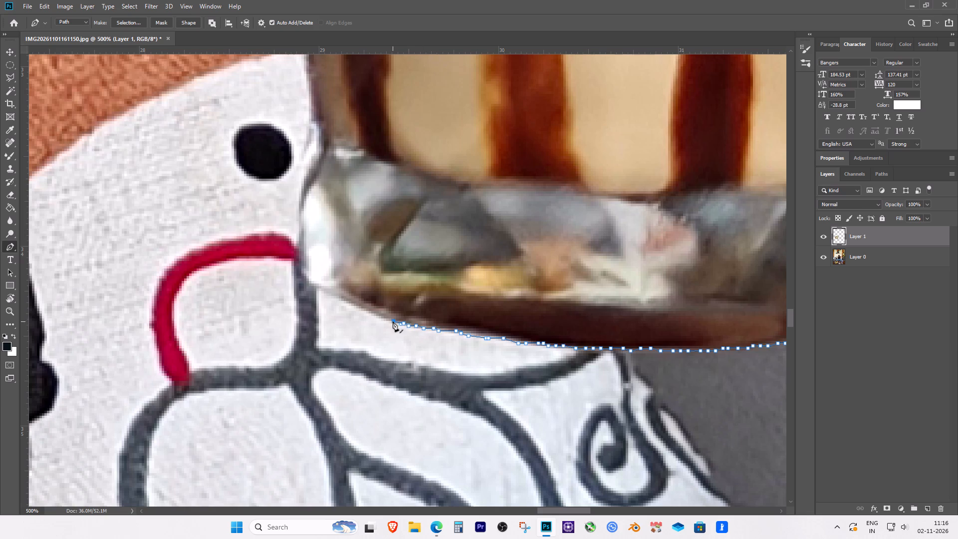
Trace the steeper end of the glass's underside up to the bottom corner beside the vertical dark line.
double_click(385, 319)
left_click(379, 316)
left_click(375, 314)
left_click(369, 310)
left_click(364, 308)
left_click(354, 306)
left_click(350, 305)
left_click(342, 300)
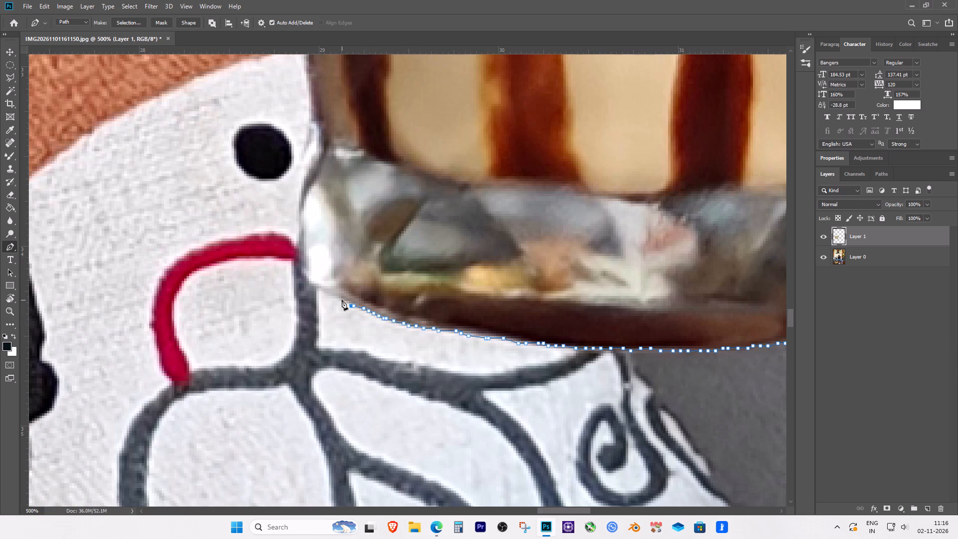
left_click(337, 294)
double_click(332, 292)
left_click(327, 290)
left_click(320, 287)
left_click(310, 285)
double_click(307, 283)
Turn the path around the glass's bottom corner and up to the end of the red curved line.
key("space")
key("space")
key("space")
key("space")
key("space")
key("space")
left_click_drag(328, 245, 395, 332)
left_click(360, 359)
left_click(361, 348)
left_click(362, 343)
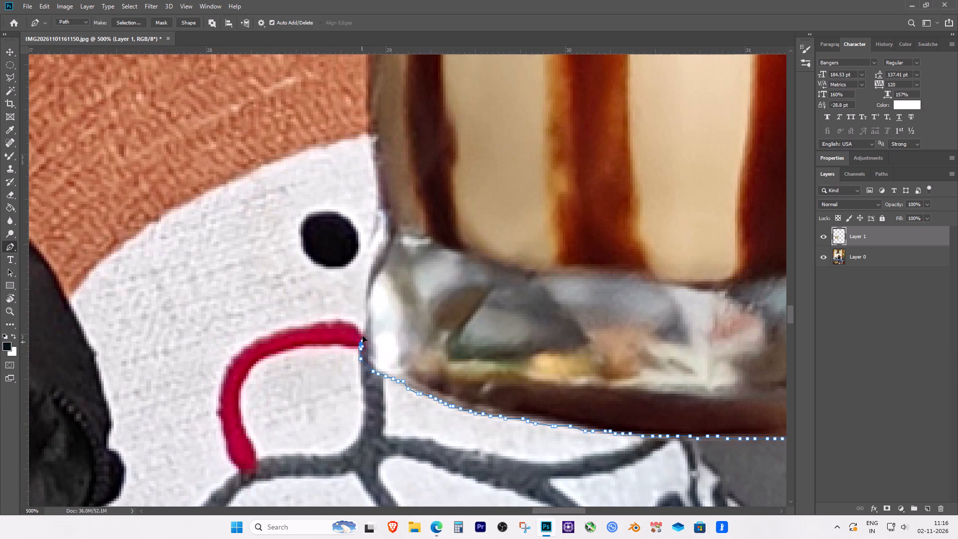
Trace up the side of the clear glass base from the red line along the white fabric.
left_click(363, 334)
left_click(366, 328)
left_click(366, 324)
left_click(366, 318)
left_click(366, 310)
left_click(365, 305)
left_click(365, 299)
left_click(365, 293)
left_click_drag(365, 288, 369, 280)
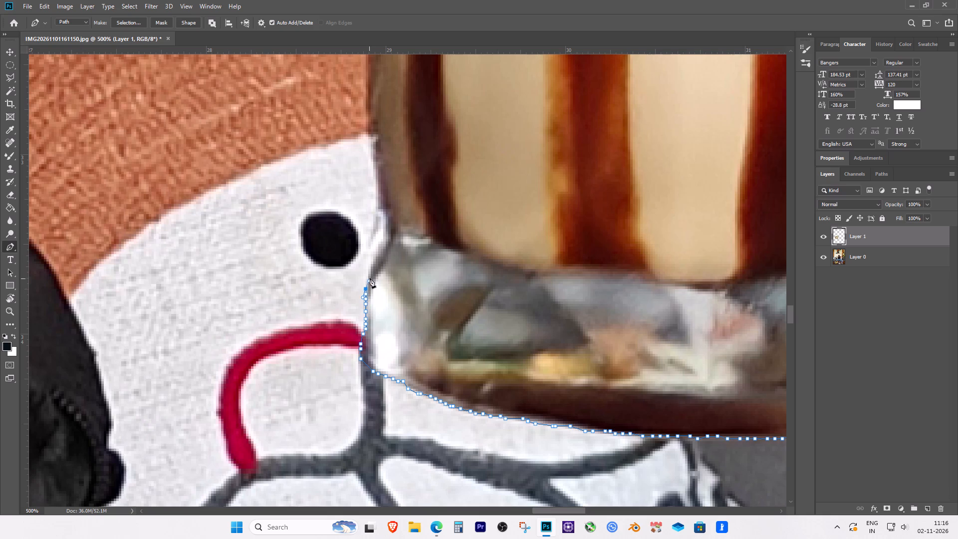
left_click(370, 278)
left_click(371, 272)
double_click(371, 268)
left_click(374, 259)
Trace the inward notch above the clear base and start up the drink's side beside the black dot.
key("space")
key("space")
key("space")
key("space")
key("space")
key("space")
key("space")
key("space")
key("space")
left_click_drag(409, 215, 400, 338)
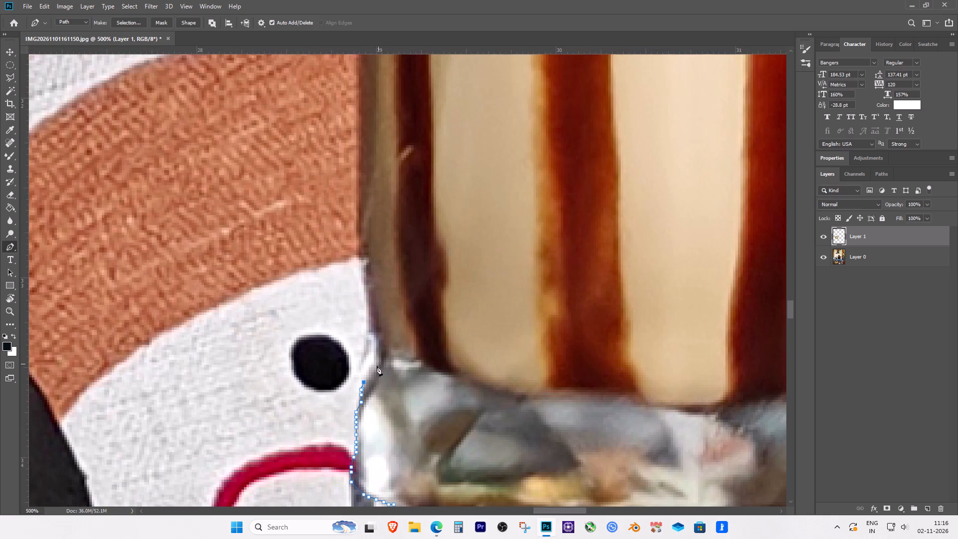
left_click(371, 373)
left_click(374, 366)
left_click(374, 363)
left_click(377, 353)
left_click(377, 349)
left_click_drag(376, 340, 374, 335)
left_click(373, 333)
left_click(371, 328)
left_click_drag(369, 323, 368, 316)
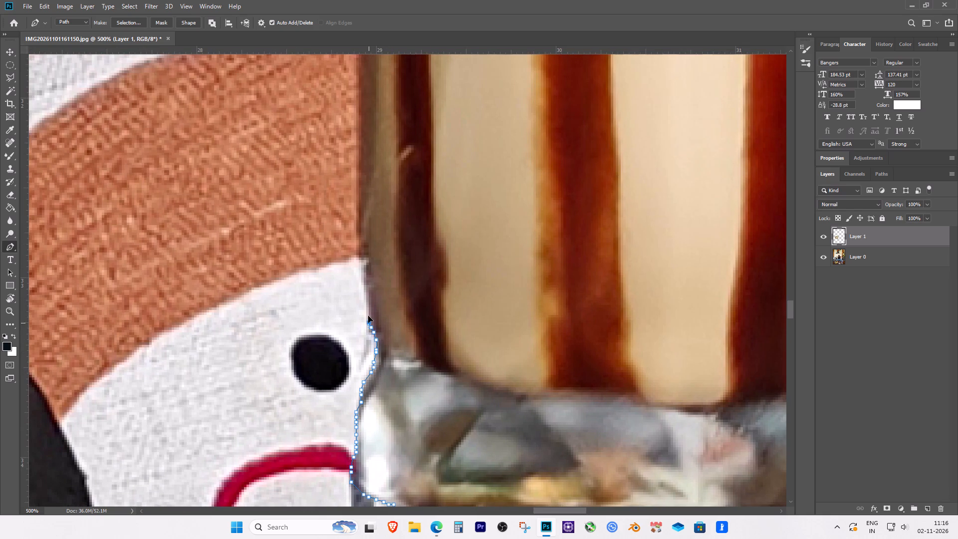
left_click_drag(368, 316, 368, 317)
left_click(368, 312)
left_click(366, 305)
Carry the path up the glass's side from the white fabric onto the orange-brown patch.
key("space")
key("space")
key("space")
key("space")
key("space")
key("space")
key("space")
left_click_drag(378, 263, 394, 379)
left_click(380, 399)
left_click_drag(380, 394, 380, 389)
left_click(380, 384)
left_click(380, 380)
left_click(377, 375)
left_click(373, 370)
left_click(372, 366)
double_click(371, 349)
left_click(372, 342)
Trace the path up the glass's side along the lower half of the orange-brown patch.
key("space")
key("space")
key("space")
key("space")
left_click_drag(386, 279, 387, 287)
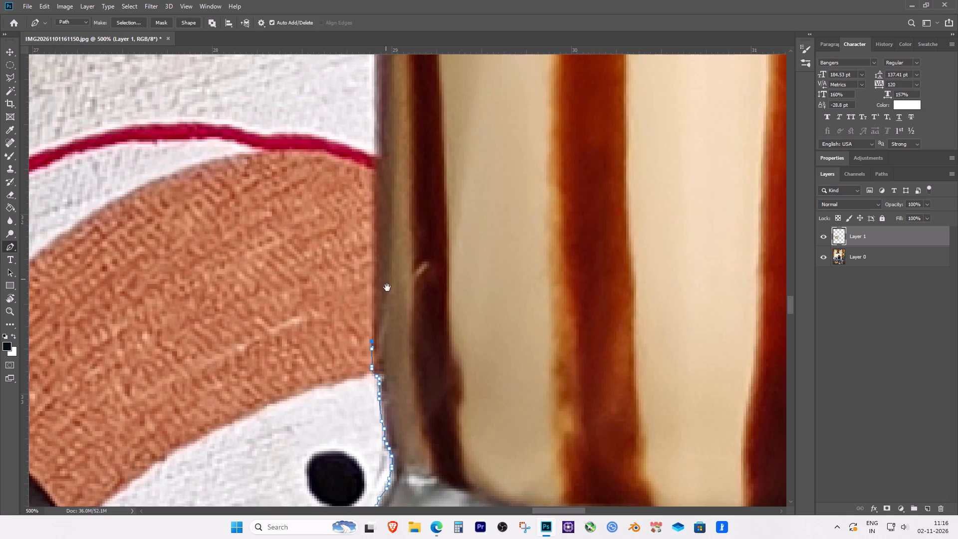
left_click_drag(387, 287, 388, 369)
left_click(374, 410)
double_click(375, 391)
left_click_drag(375, 382, 374, 375)
left_click(374, 372)
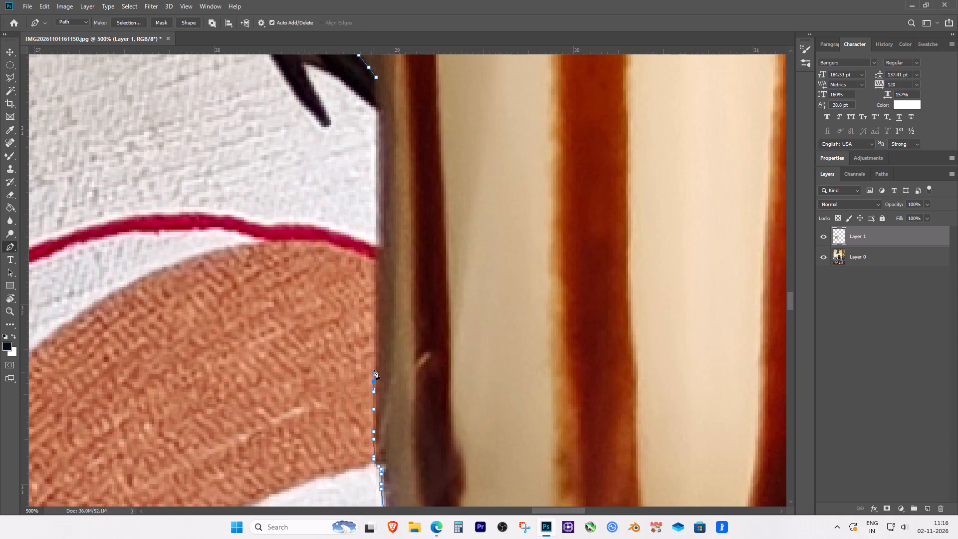
left_click(374, 368)
left_click(374, 362)
left_click(375, 355)
Continue the path up the glass's side along the upper orange-brown patch to just below the red line.
left_click_drag(375, 350, 375, 346)
left_click(375, 344)
left_click_drag(375, 336, 375, 332)
left_click_drag(375, 328, 375, 322)
left_click(375, 318)
left_click(376, 313)
left_click_drag(376, 305, 376, 299)
left_click_drag(377, 296, 377, 294)
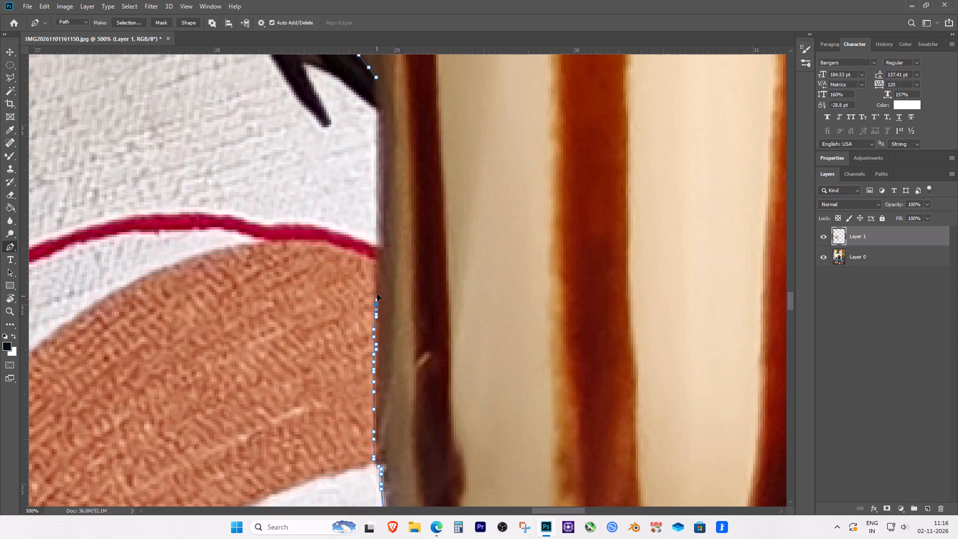
left_click_drag(377, 294, 377, 289)
left_click(377, 286)
left_click(378, 281)
left_click(379, 270)
Carry the path past the end of the red line and up the glass's side onto the white fabric.
key("space")
key("space")
key("space")
key("space")
key("space")
key("space")
left_click_drag(442, 211, 435, 319)
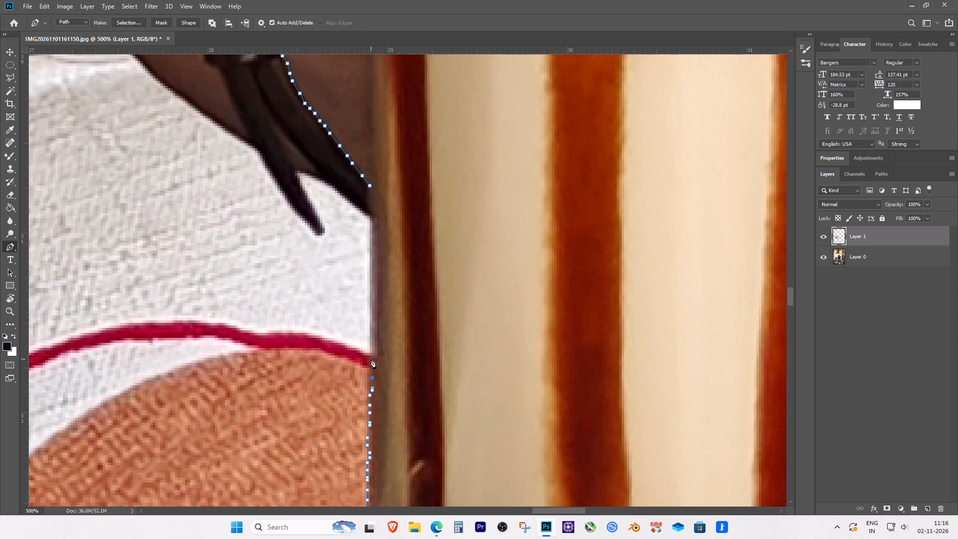
left_click(371, 359)
left_click_drag(371, 354, 372, 347)
left_click(372, 342)
left_click_drag(371, 334, 371, 329)
left_click(370, 326)
left_click_drag(370, 320, 370, 315)
left_click_drag(370, 311, 370, 307)
left_click(370, 303)
left_click_drag(369, 294, 369, 288)
left_click(368, 285)
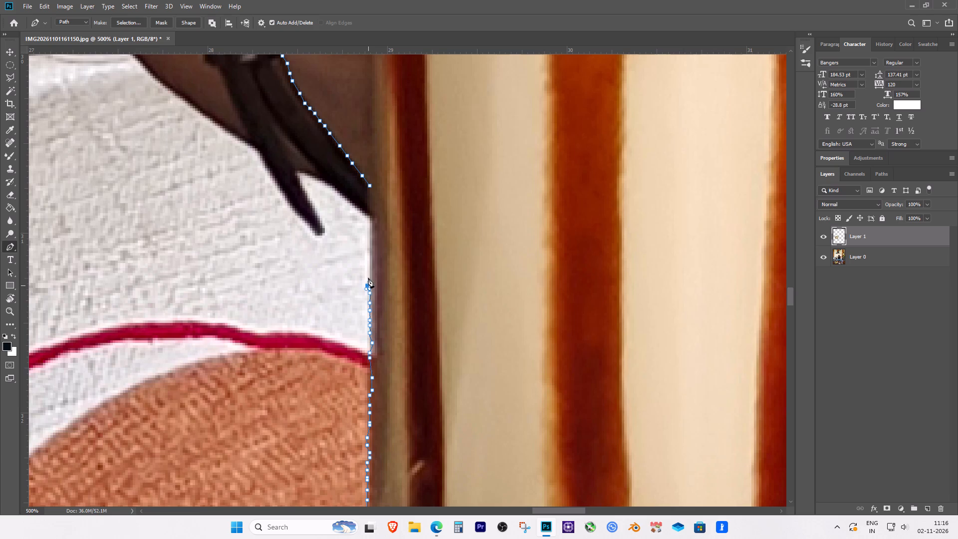
Trace the path up the remaining white fabric edge to the dark bracelet strap near the path's starting point.
left_click(368, 278)
left_click_drag(368, 269, 368, 264)
left_click(368, 261)
left_click(368, 254)
left_click(368, 248)
left_click_drag(368, 244, 368, 239)
left_click(368, 234)
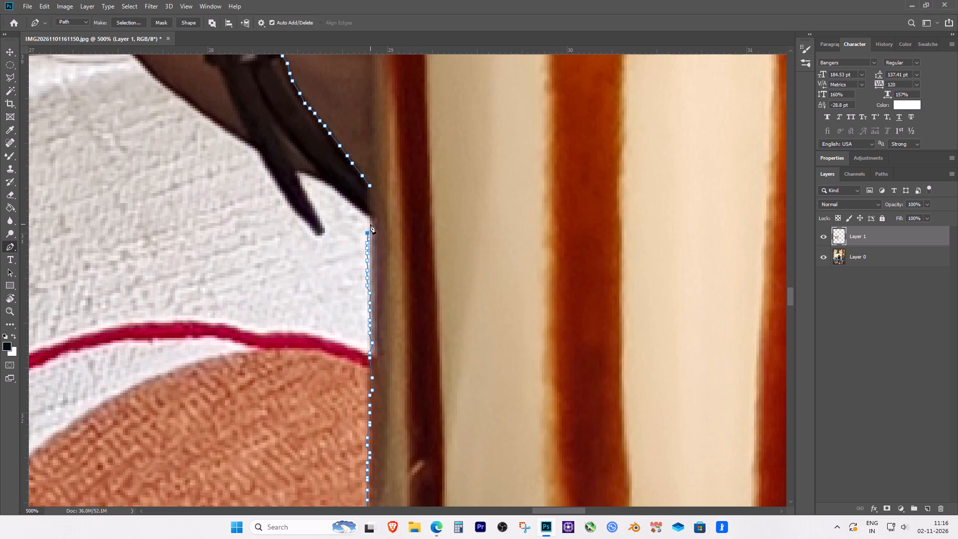
left_click(371, 224)
left_click(371, 217)
left_click(370, 212)
left_click(368, 206)
Close the path around the hand and milkshake glass and convert it into a selection.
key("ctrl+minus")
key("ctrl+minus")
key("ctrl+minus")
left_click(392, 244)
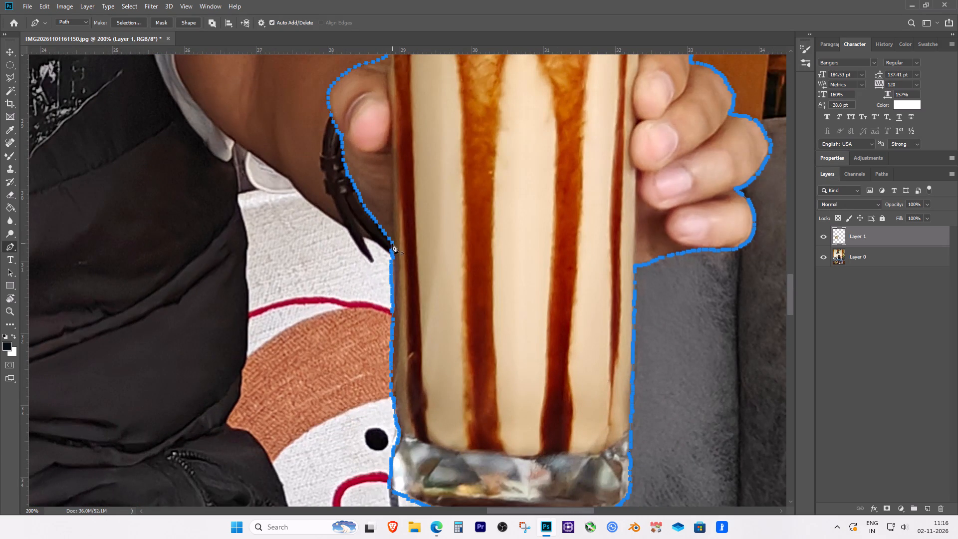
key("ctrl+Return")
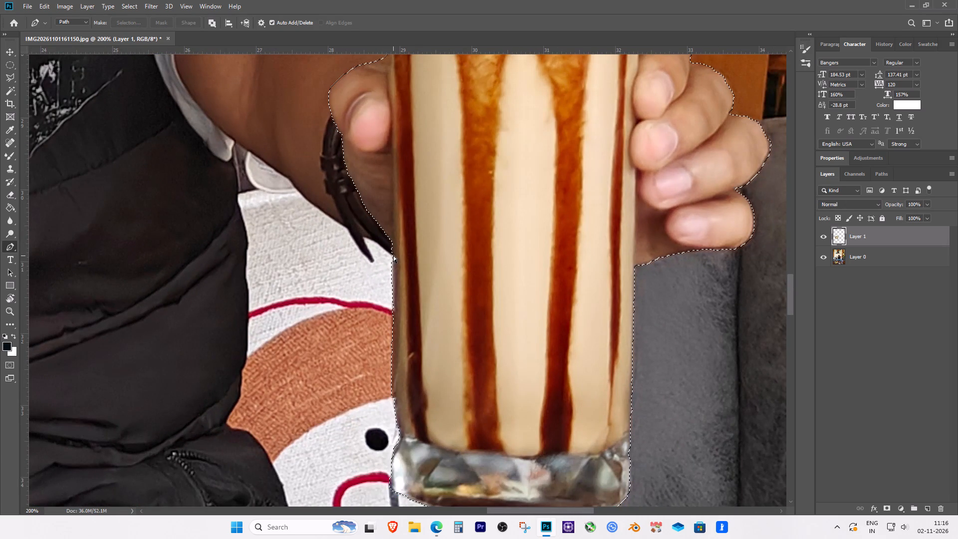
Copy the selected hand and milkshake glass from Layer 0 onto its own layer.
key("ctrl+0")
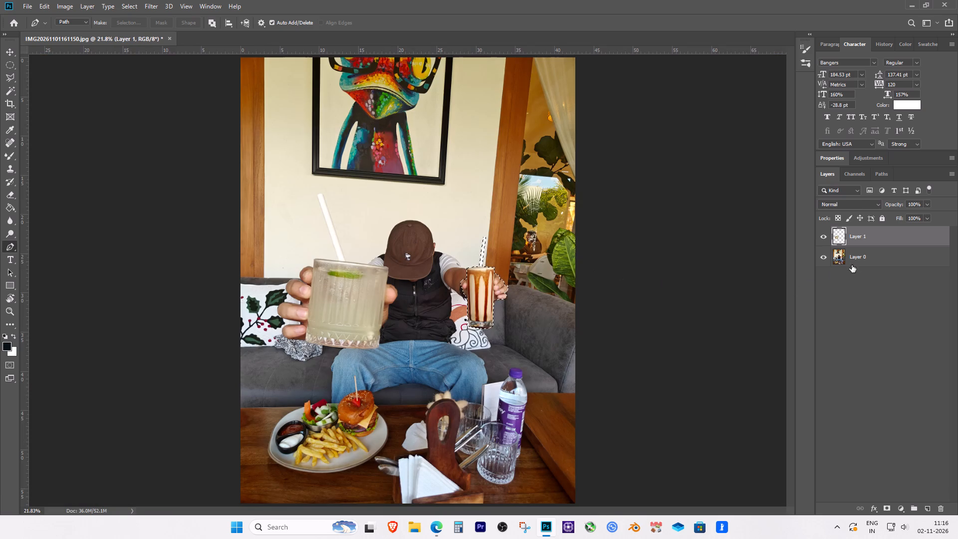
left_click(856, 263)
key("ctrl+j")
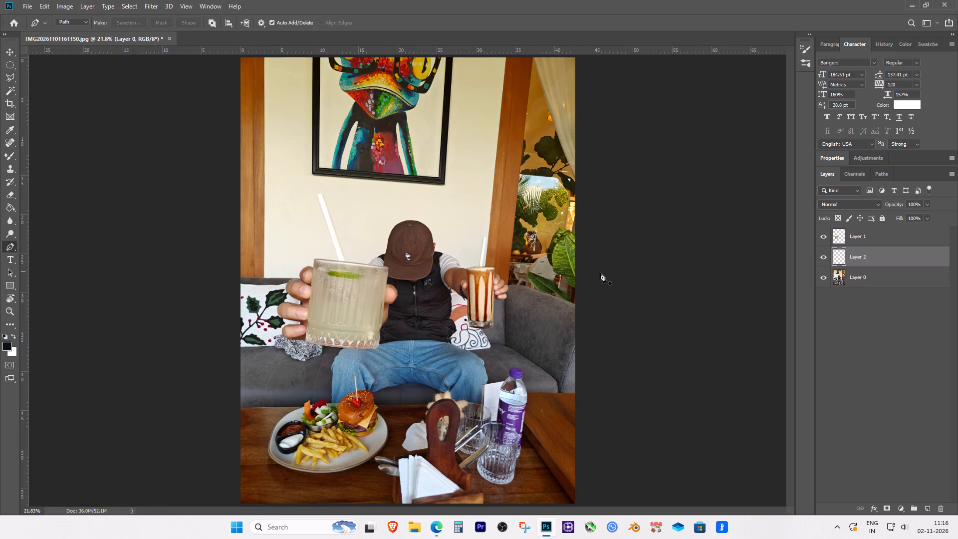
Scale the milkshake hand cutout up to about 186% and position it over the original hand beside the vest.
key("ctrl+t")
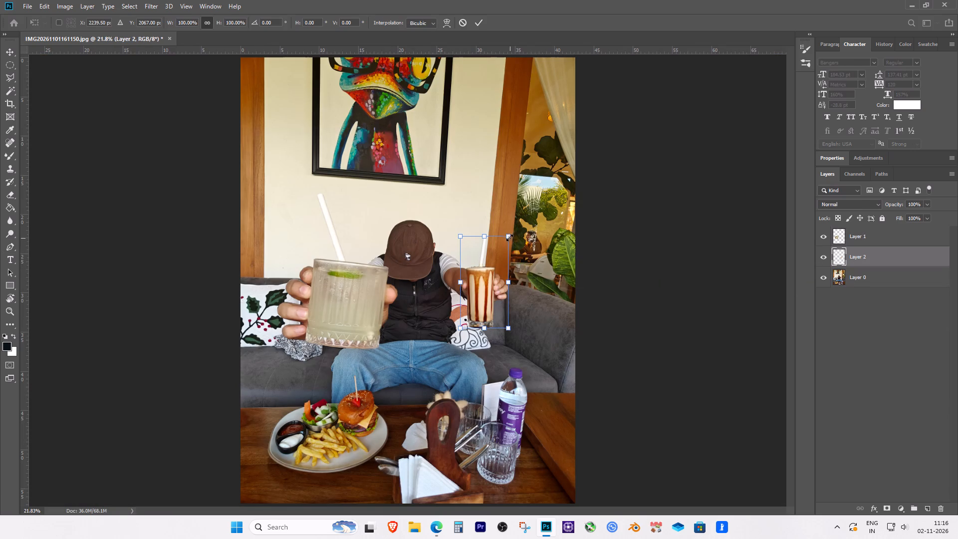
left_click_drag(509, 237, 553, 190)
left_click_drag(495, 289, 489, 305)
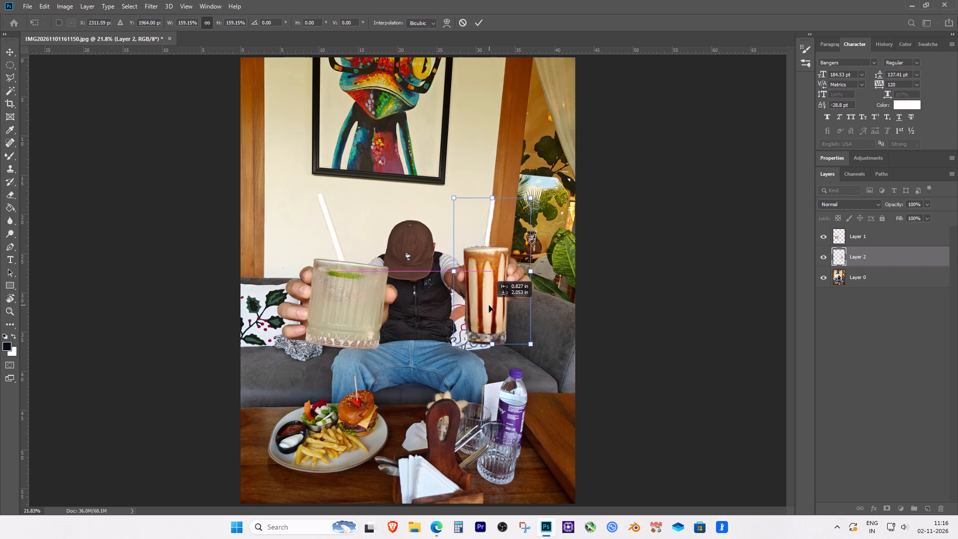
left_click_drag(489, 305, 488, 308)
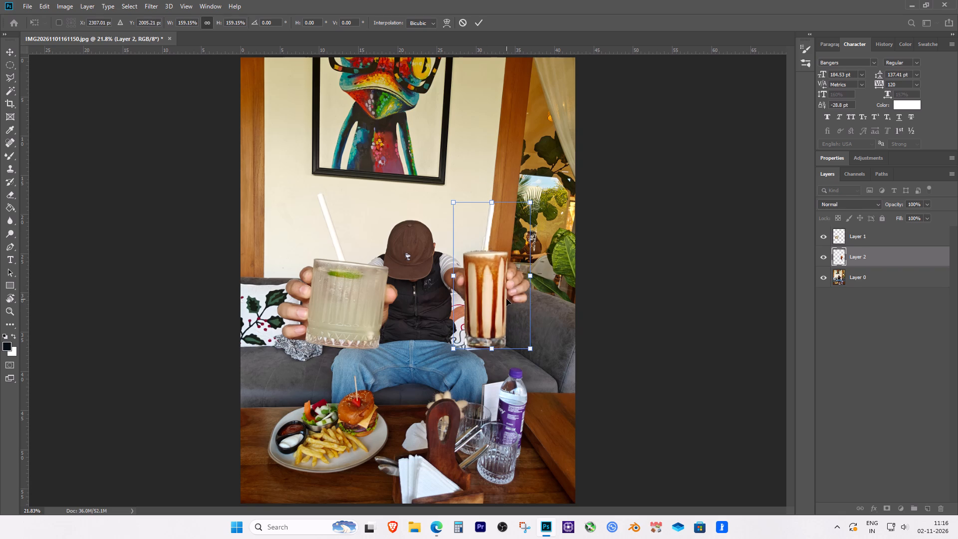
key("Left")
key("Left")
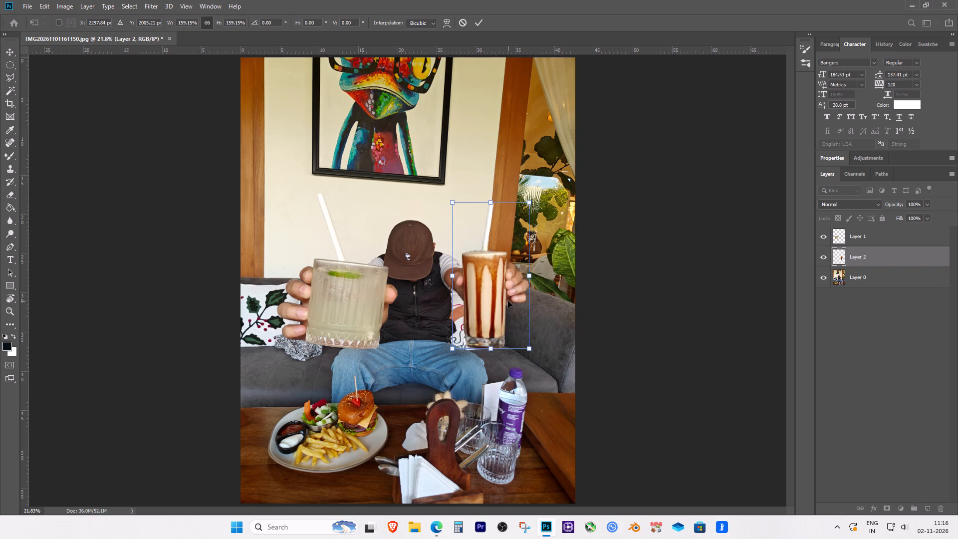
left_click_drag(529, 204, 539, 197)
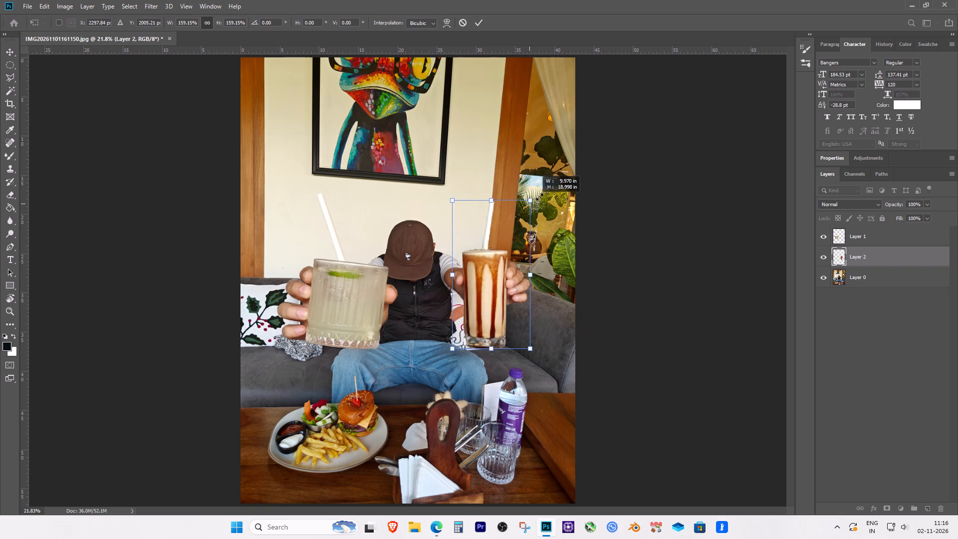
left_click_drag(539, 197, 554, 185)
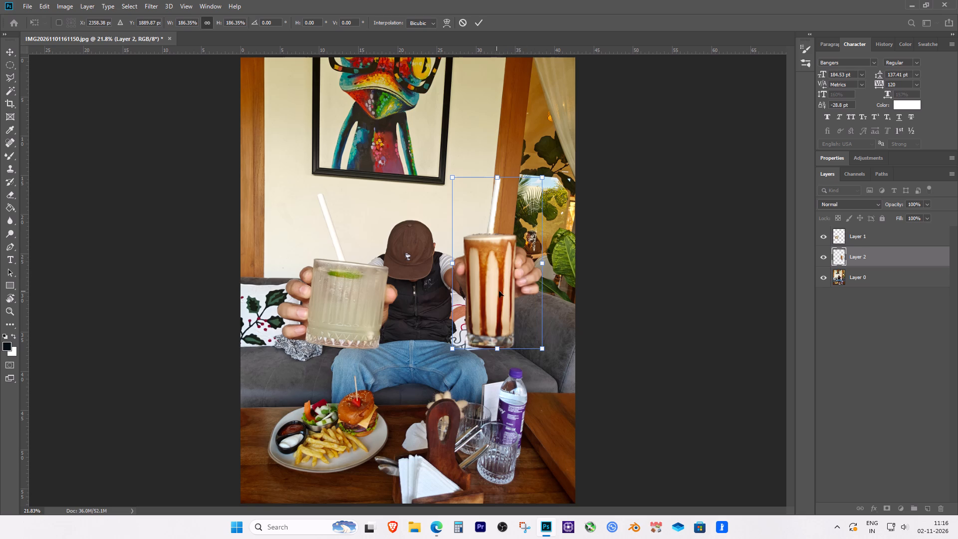
key("Return")
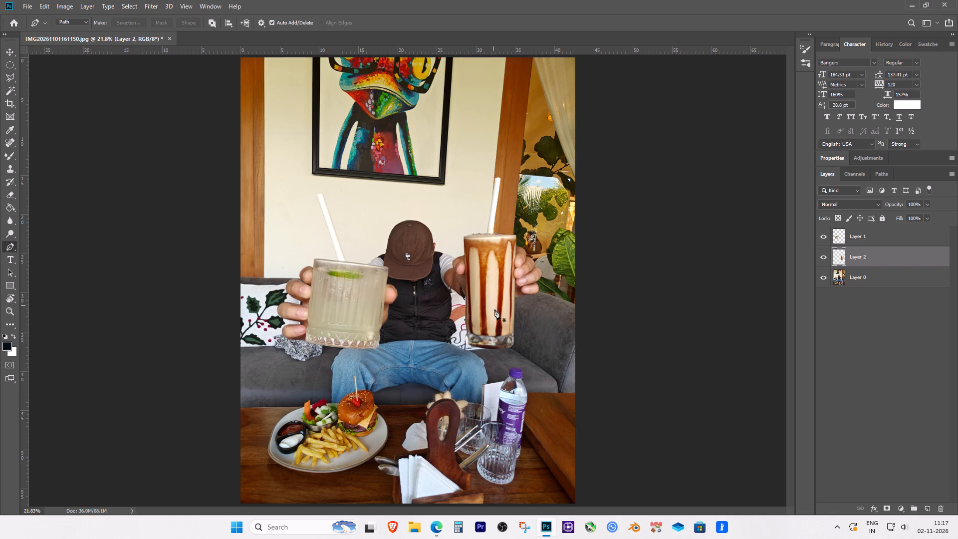
Enlarge the milkshake hand cutout again to about 112% and shift it slightly lower over the arm.
key("ctrl+t")
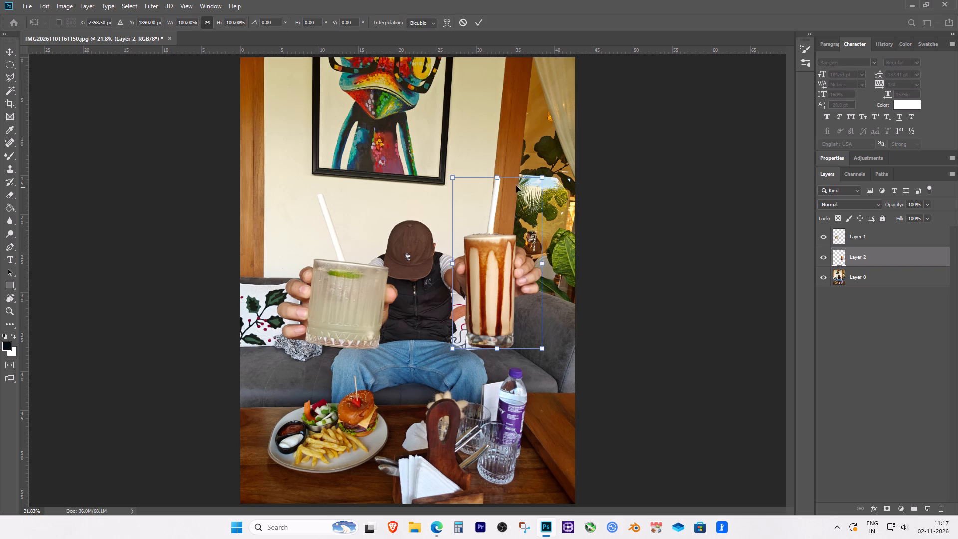
left_click_drag(545, 177, 564, 160)
left_click_drag(491, 284, 487, 298)
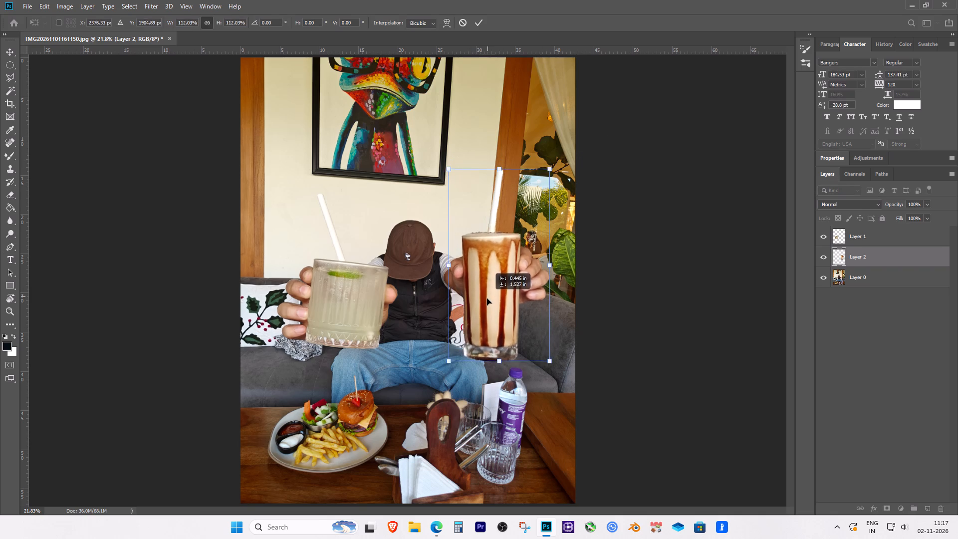
left_click_drag(487, 298, 486, 300)
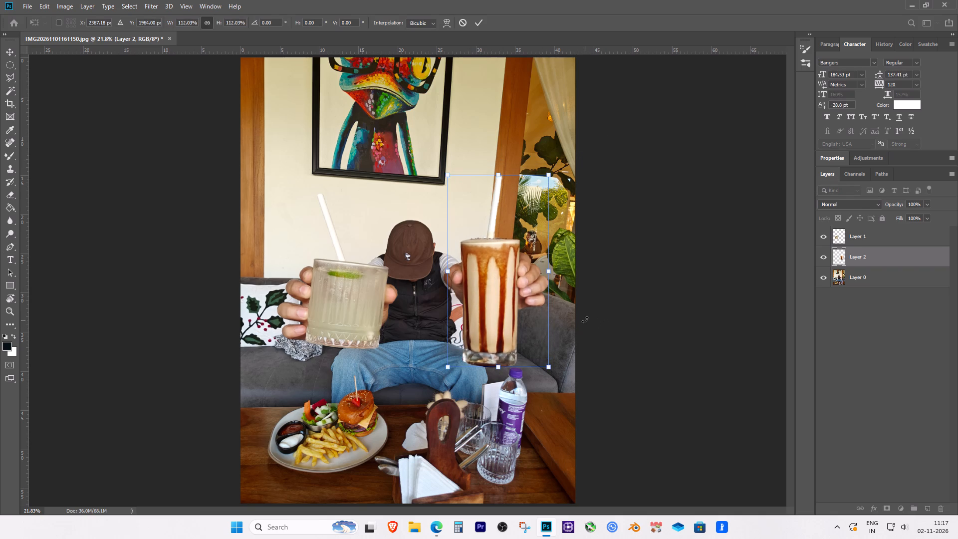
key("Return")
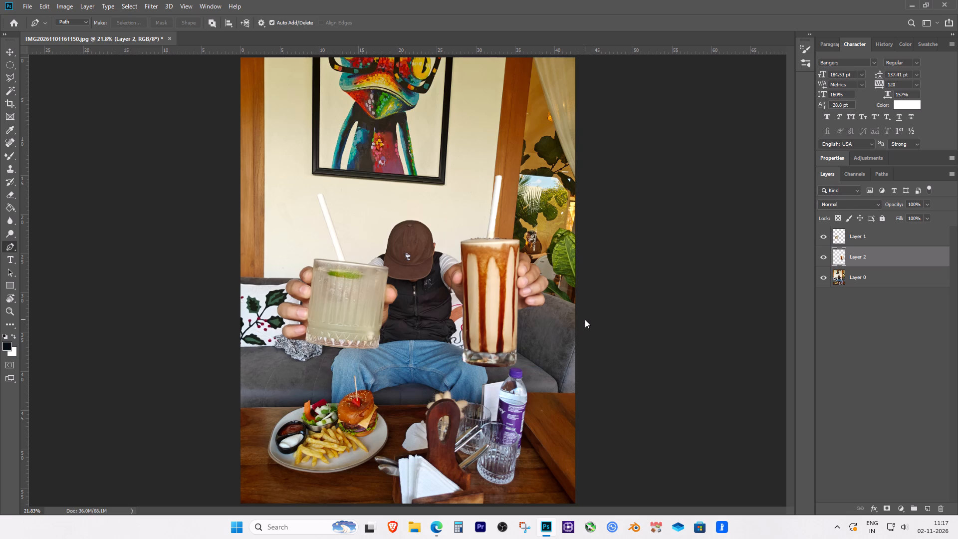
Examine how the two enlarged hands and drinks blend with the arms, both close up and in the whole picture.
key("ctrl+minus")
key("ctrl+minus")
key("ctrl+equal")
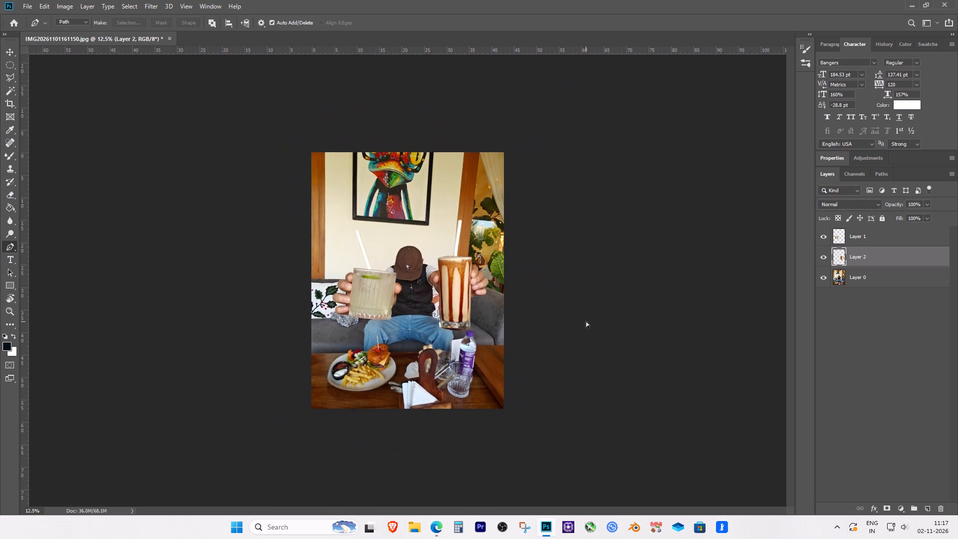
key("ctrl+equal")
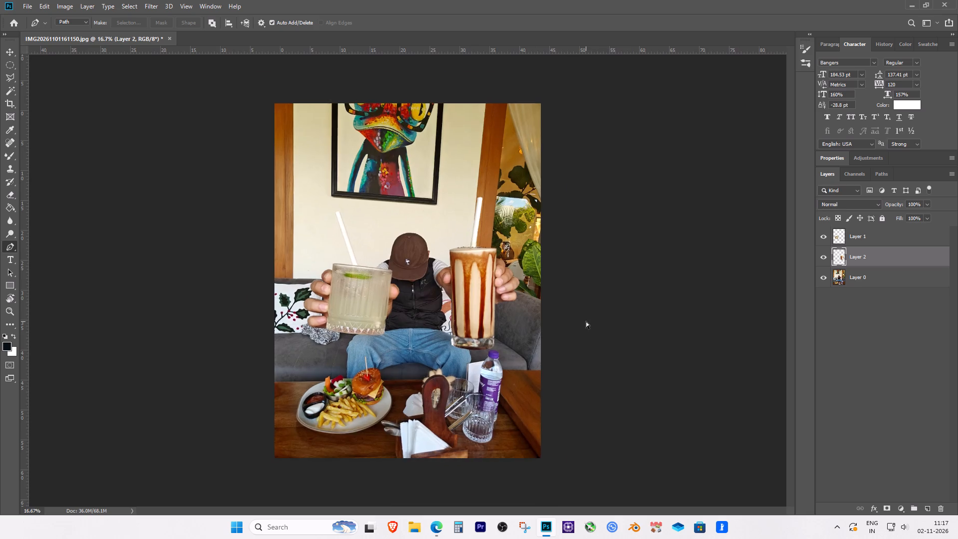
key("ctrl+equal")
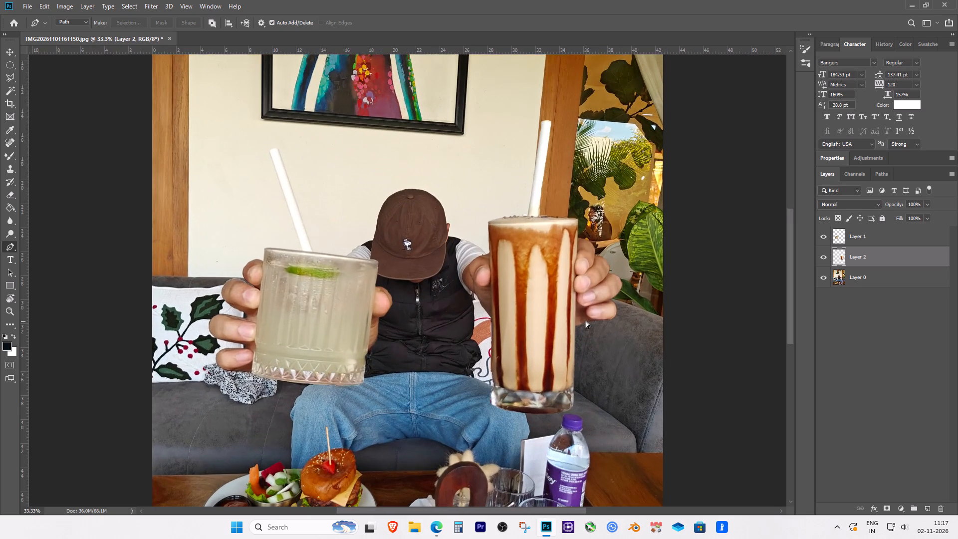
key("ctrl+equal")
key("ctrl+equal")
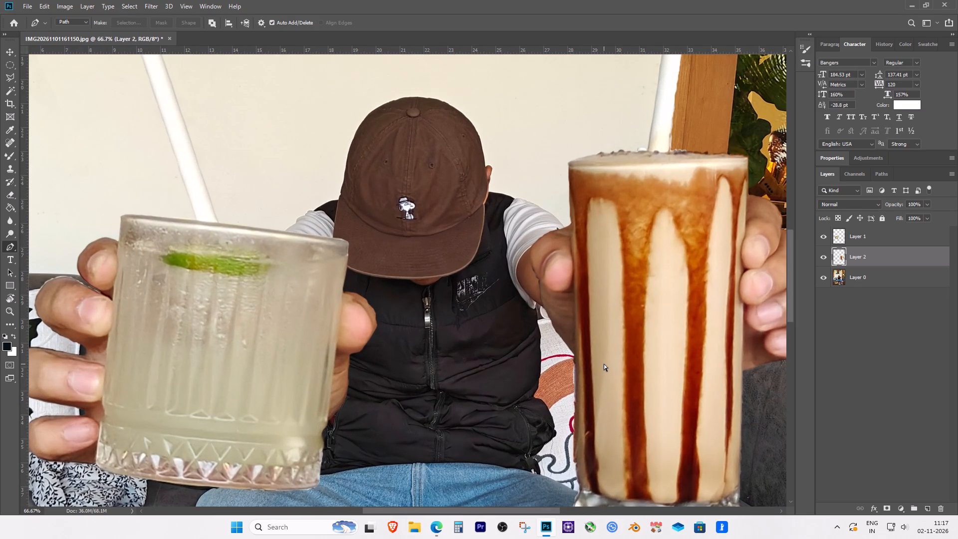
key("ctrl+minus")
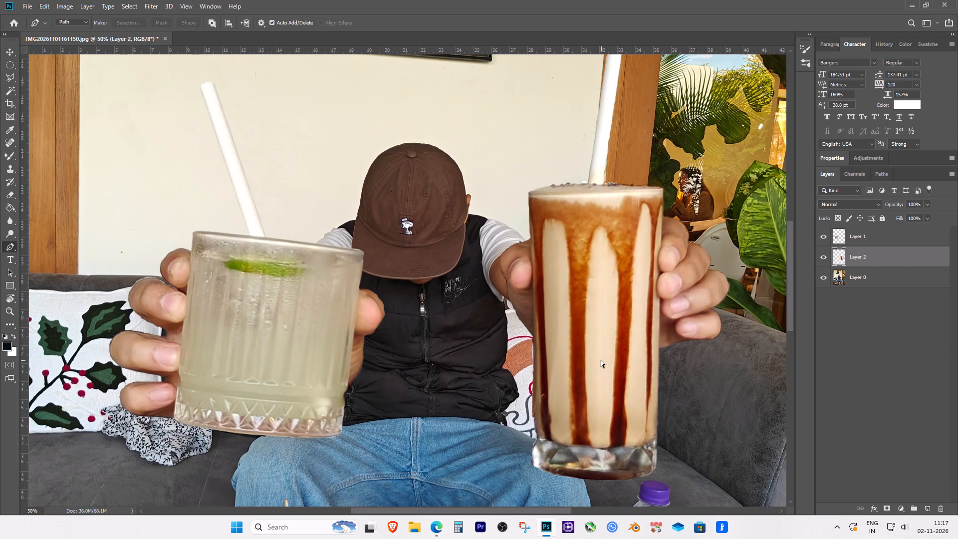
key("ctrl+minus")
key("ctrl+minus")
key("ctrl+minus")
key("ctrl+equal")
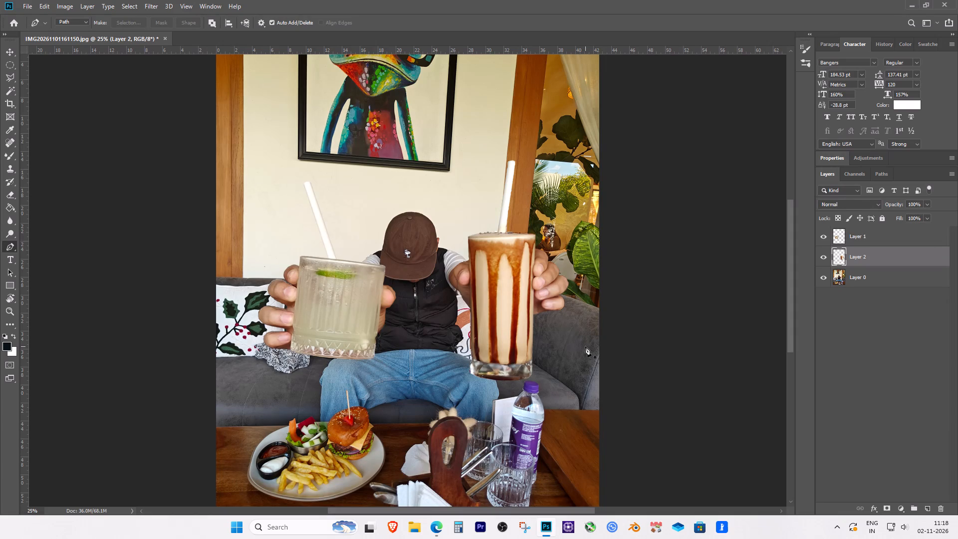
key("ctrl+minus")
key("ctrl+minus")
key("ctrl+equal")
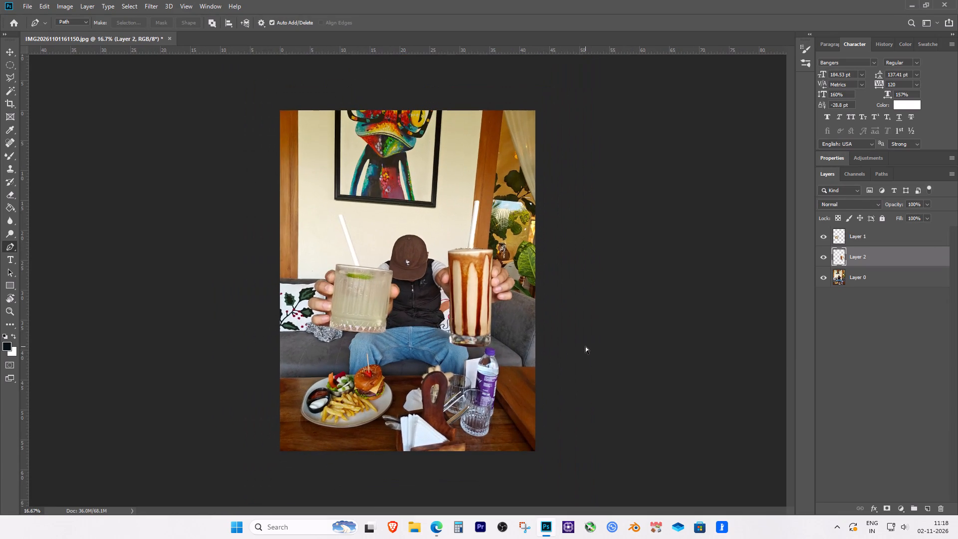
key("ctrl+equal")
key("ctrl+minus")
key("ctrl+equal")
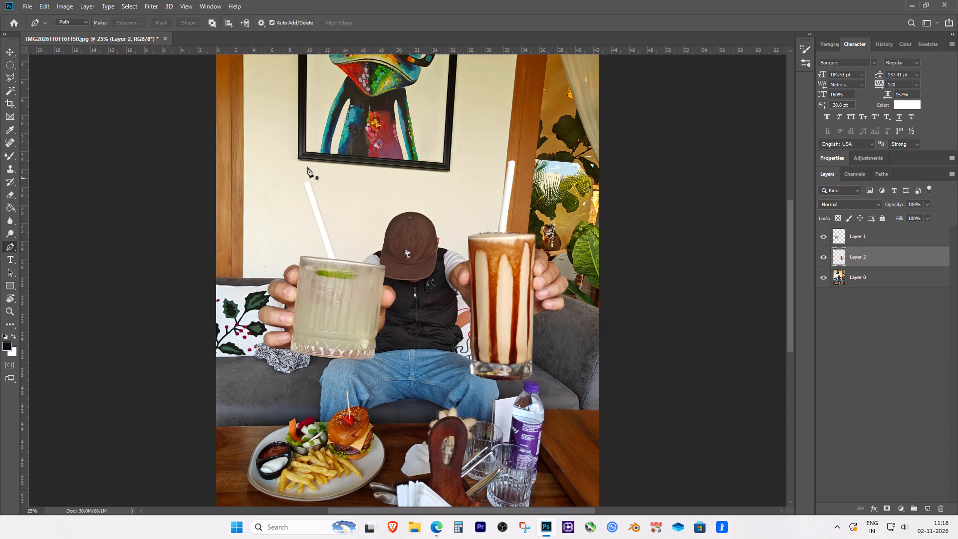
Start saving a copy of the image in JPEG format in the Quick Share folder.
left_click(19, 5)
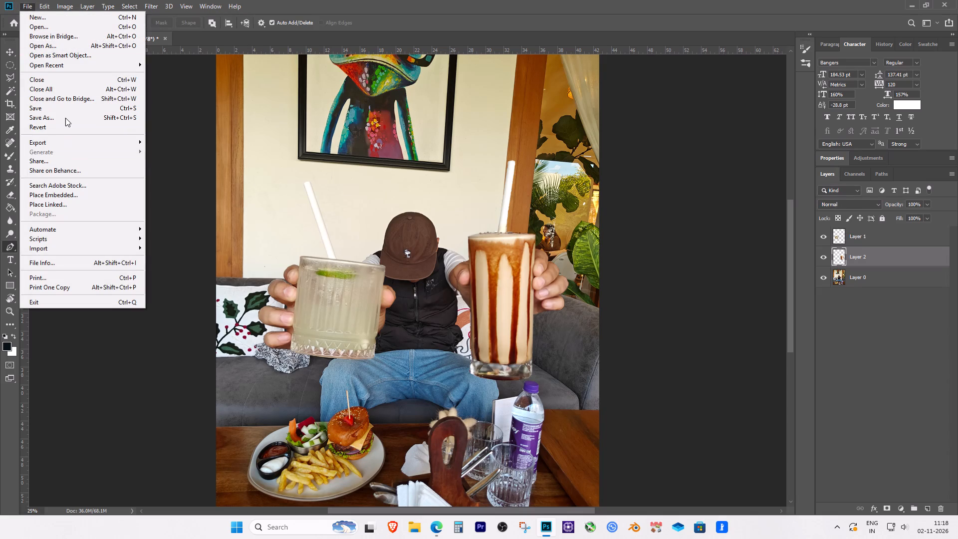
left_click(65, 118)
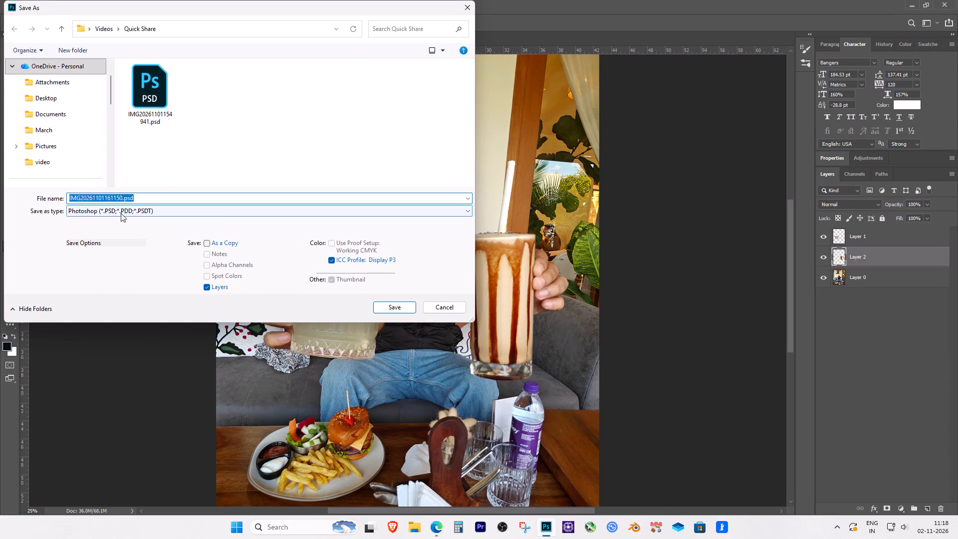
left_click(121, 213)
left_click(97, 285)
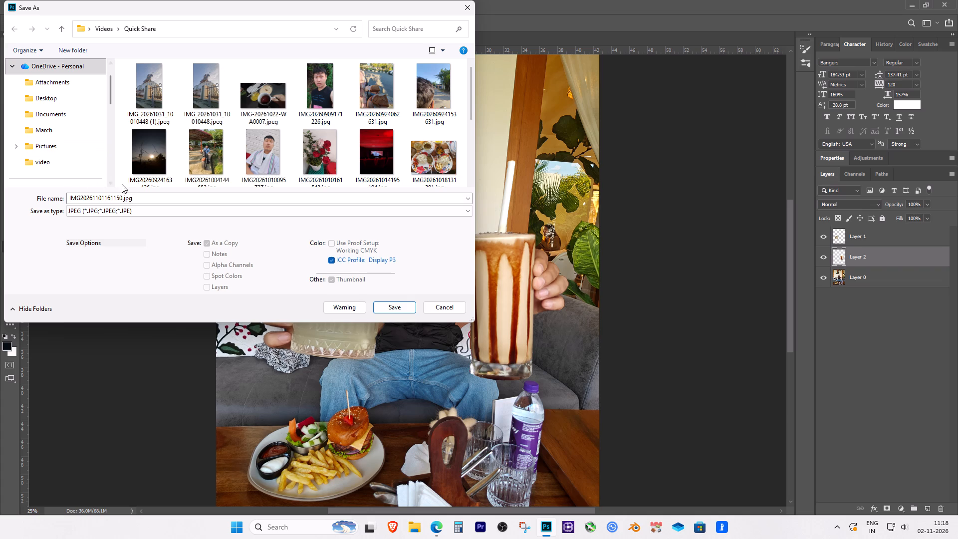
Name the JPEG copy nwqly edit and save it with Maximum quality 12 and progressive format.
left_click(124, 201)
left_click_drag(122, 199, 54, 197)
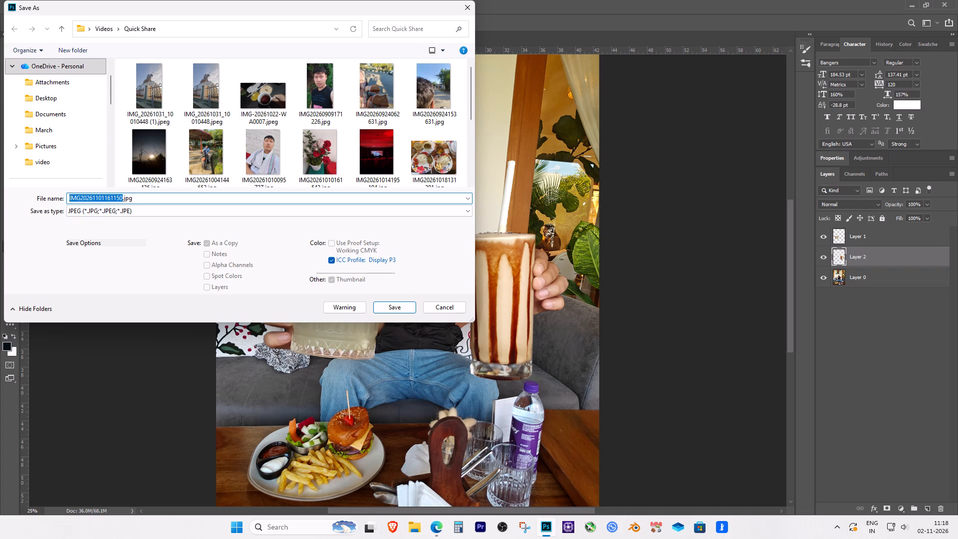
left_click_drag(54, 197, 54, 197)
type("nwe")
key("BackSpace")
key("BackSpace")
type("wql")
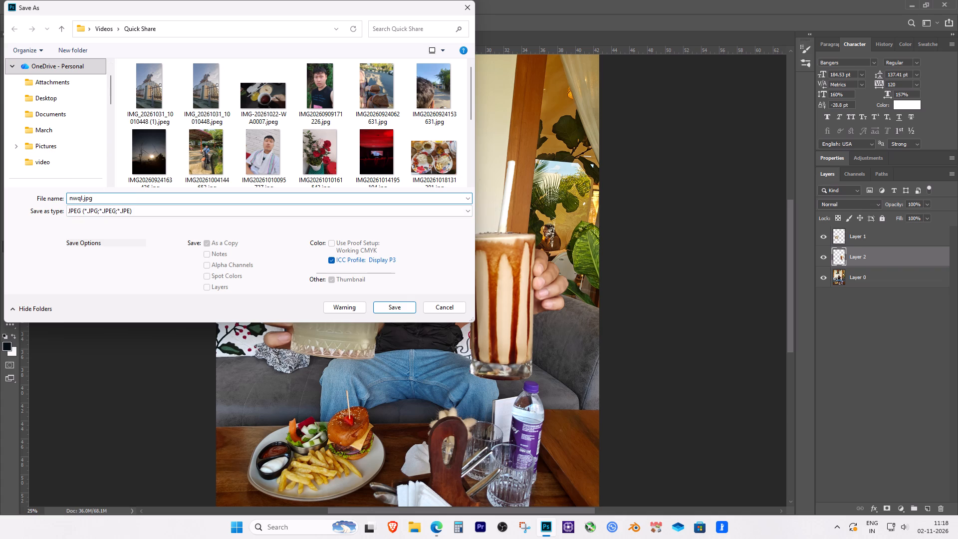
key("y")
key("space")
type("edit")
key("Return")
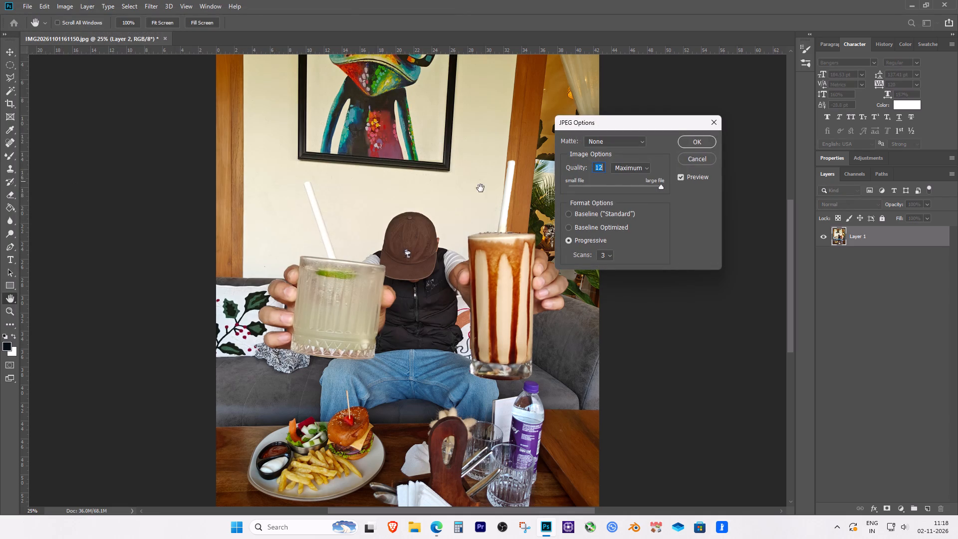
left_click(698, 139)
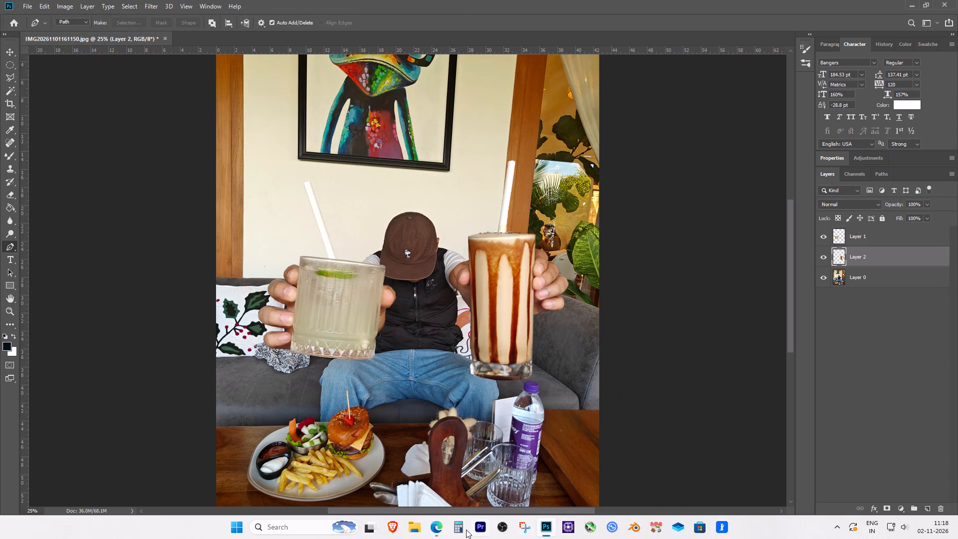
Switch to Quick Share, dismiss the received-image notice, and send nwqly edit.jpg from the Videos > Quick Share folder to the phone.
left_click(615, 522)
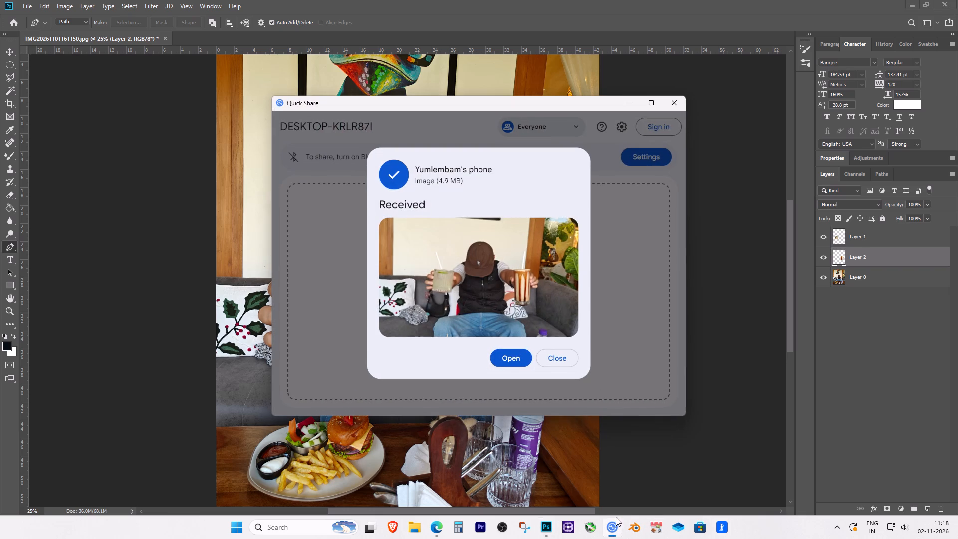
left_click(551, 358)
left_click(491, 322)
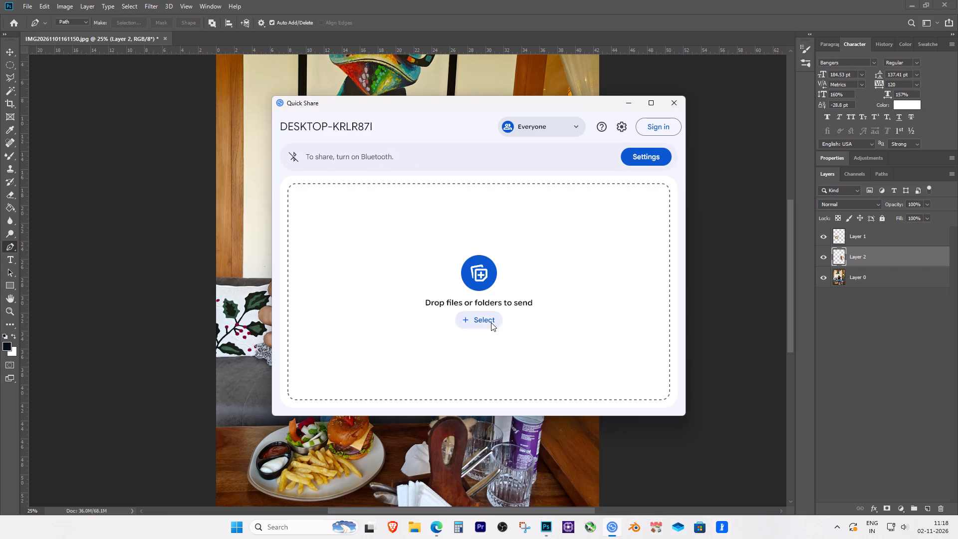
left_click(472, 329)
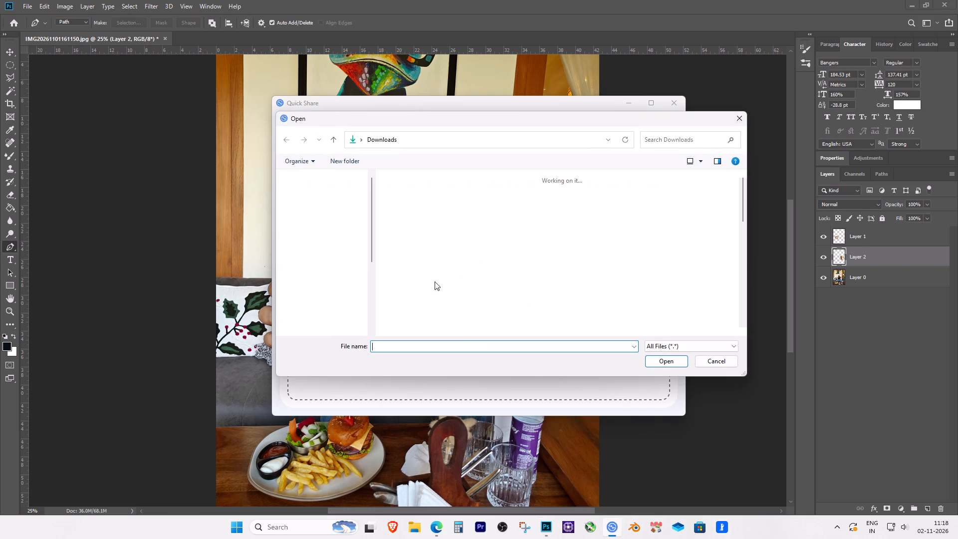
scroll(309, 317, "down", 2)
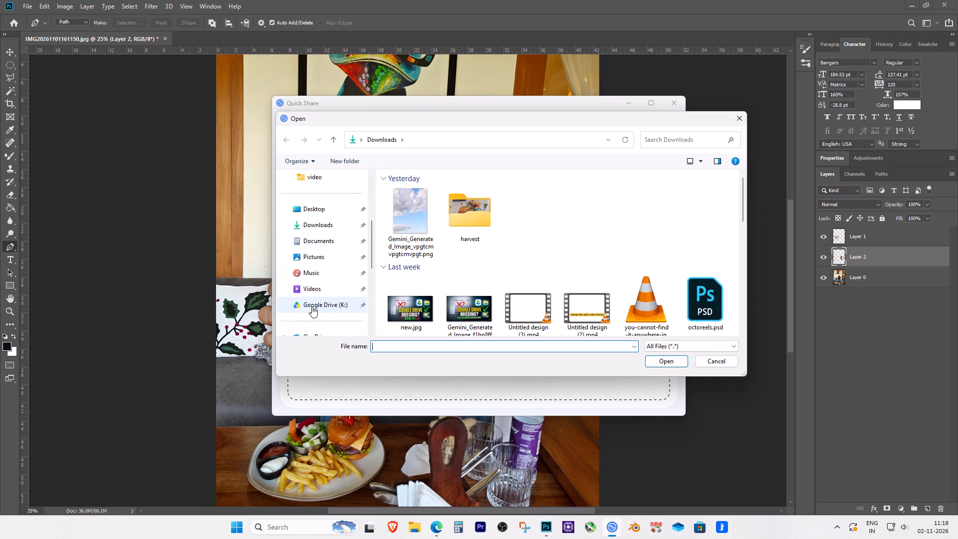
left_click(315, 287)
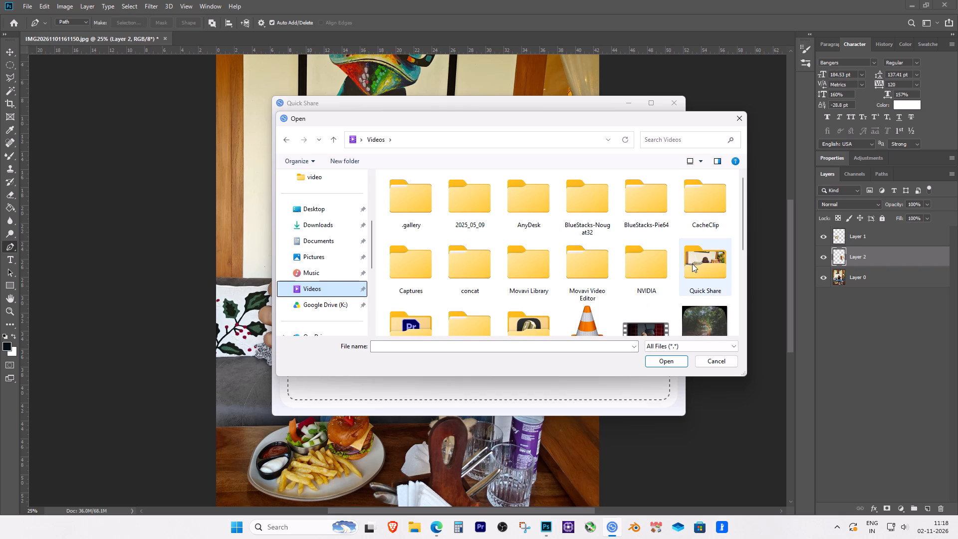
double_click(692, 264)
scroll(566, 288, "down", 6)
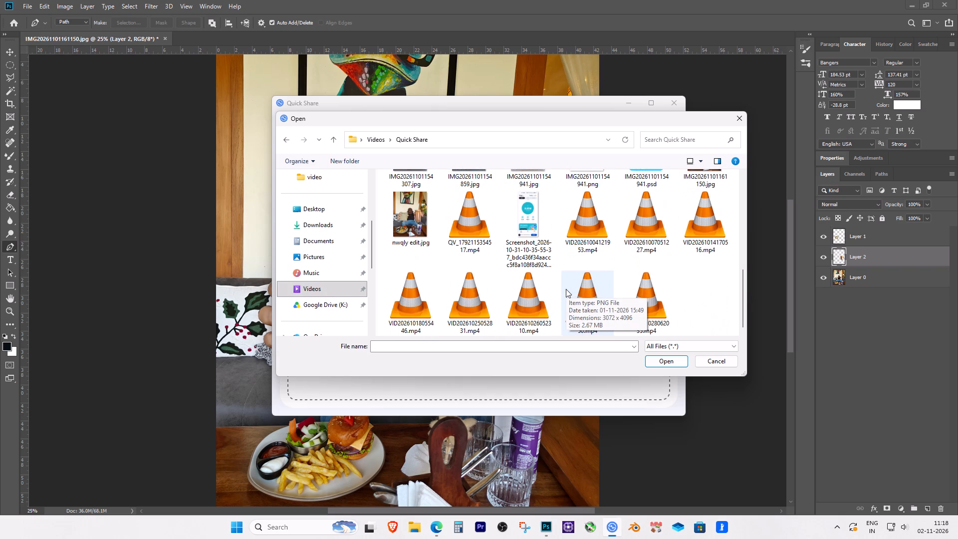
double_click(407, 219)
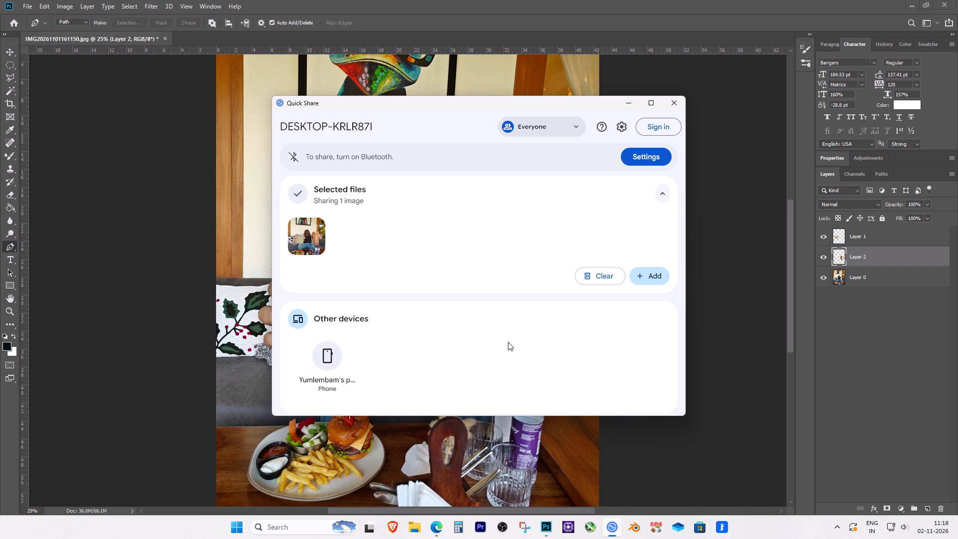
left_click(327, 345)
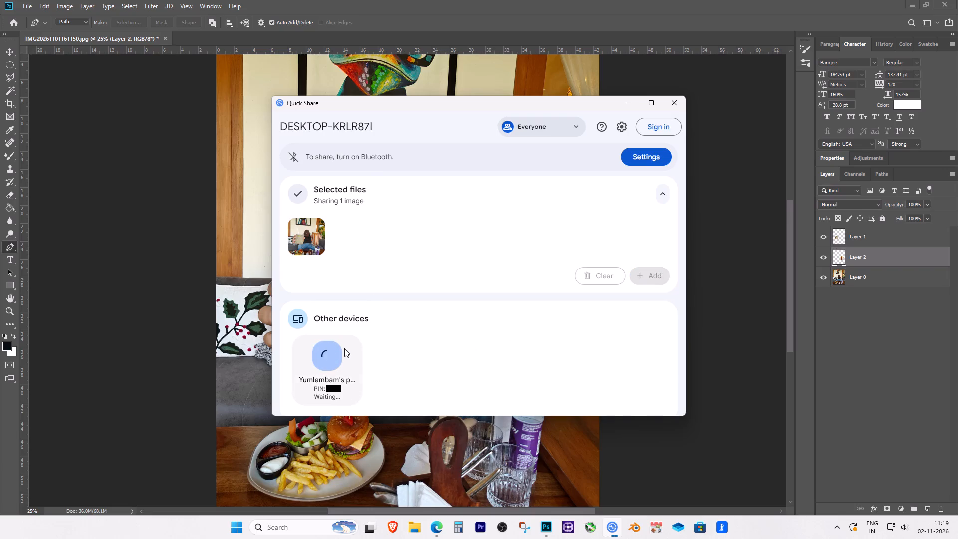
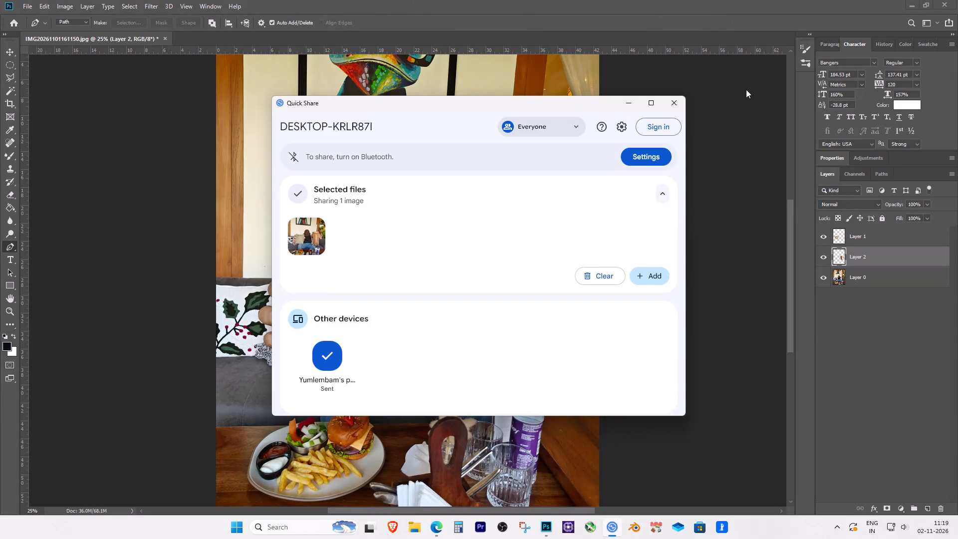
Return to Photoshop and enlarge the milkshake hand on Layer 2 proportionally to about 118%, extending it downward, upward and outward.
left_click(632, 101)
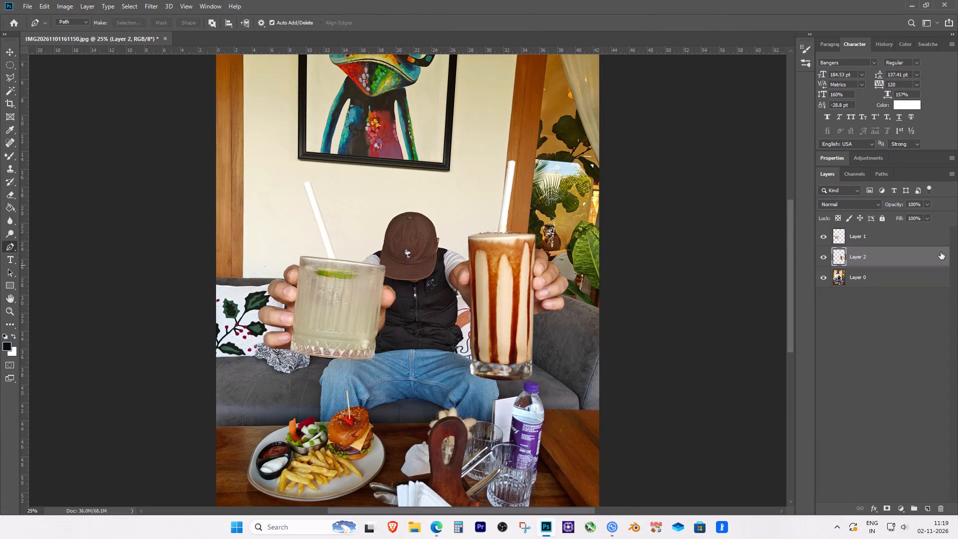
key("ctrl+t")
left_click_drag(567, 382, 574, 387)
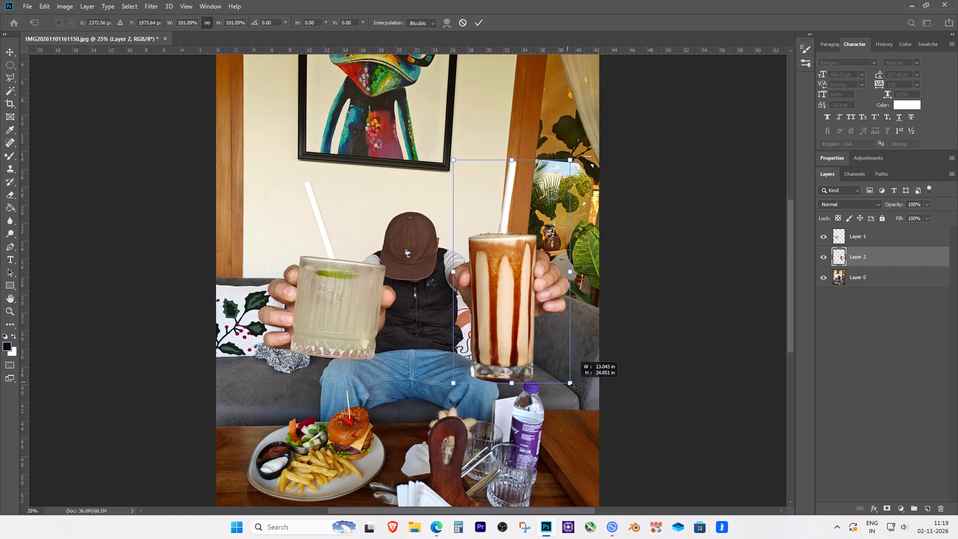
left_click_drag(574, 387, 582, 402)
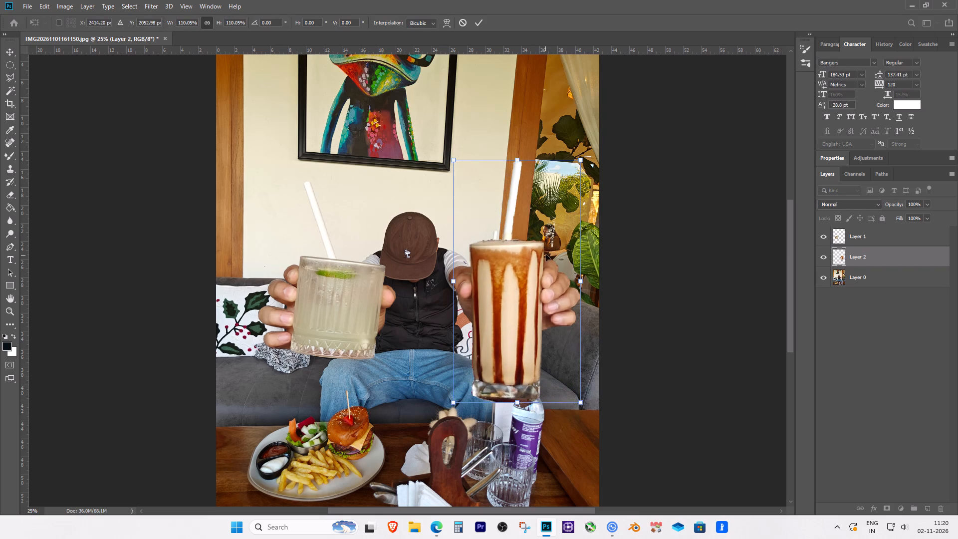
left_click_drag(581, 157, 584, 138)
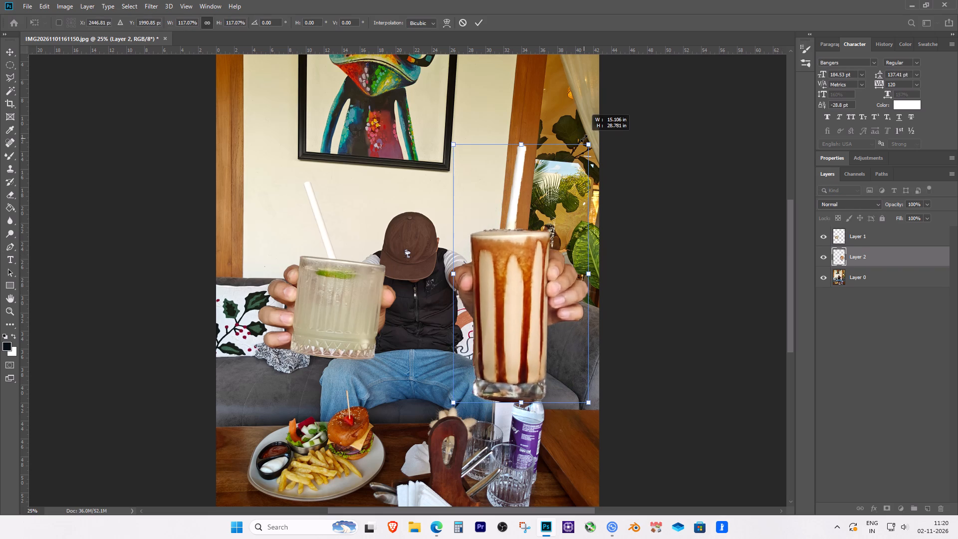
left_click_drag(584, 138, 584, 137)
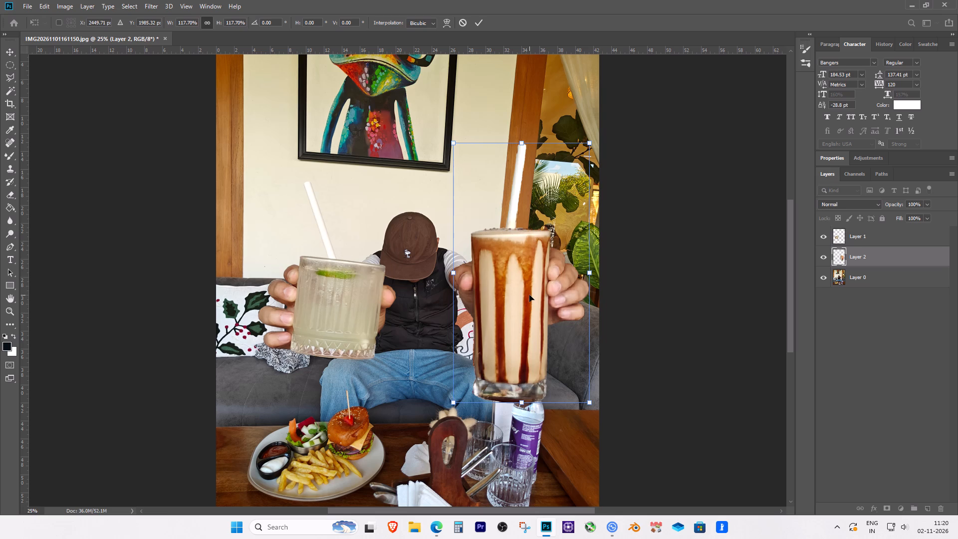
key("Return")
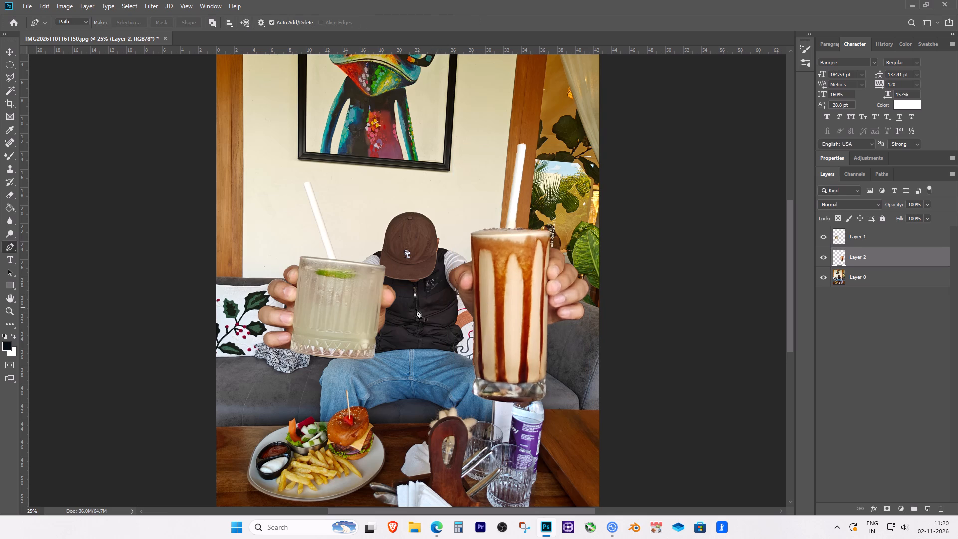
Enlarge the lime drink hand on Layer 1 proportionally to about 119% and reposition it in front of the original glass.
key("v")
left_click(335, 314)
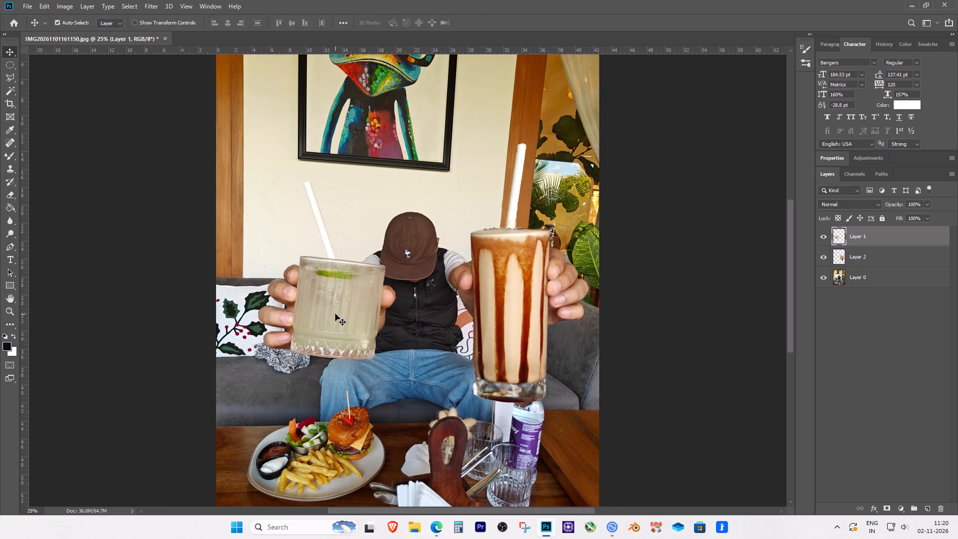
key("ctrl+t")
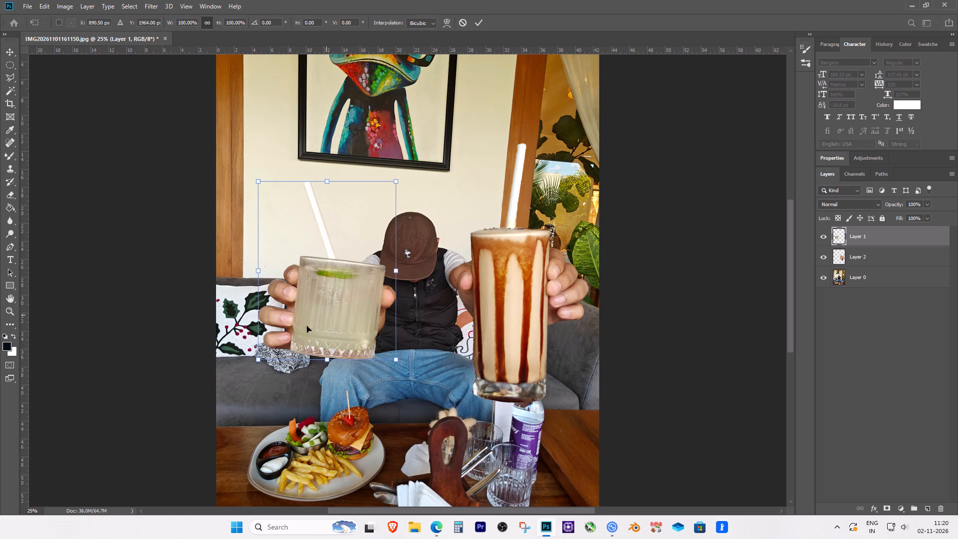
left_click_drag(258, 362, 228, 378)
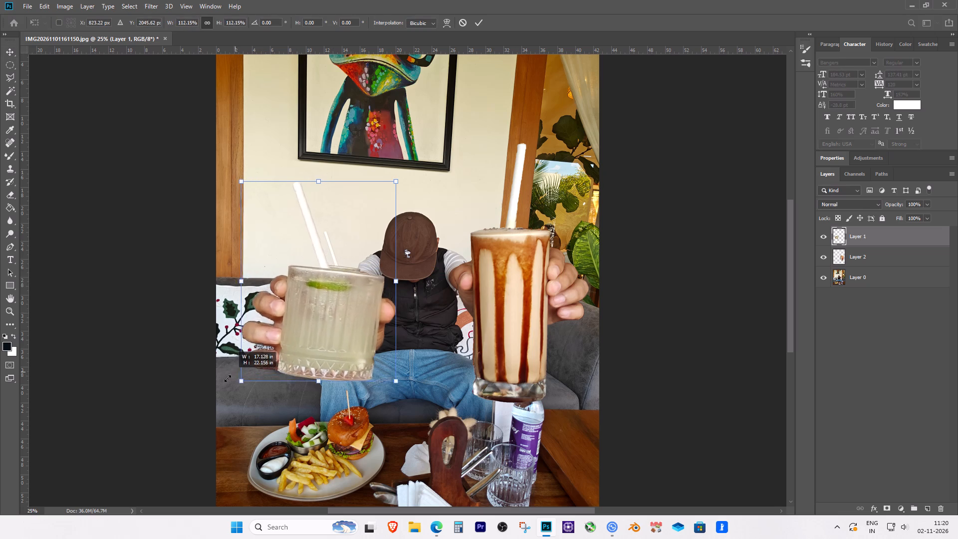
left_click_drag(228, 378, 218, 384)
left_click_drag(306, 370, 309, 361)
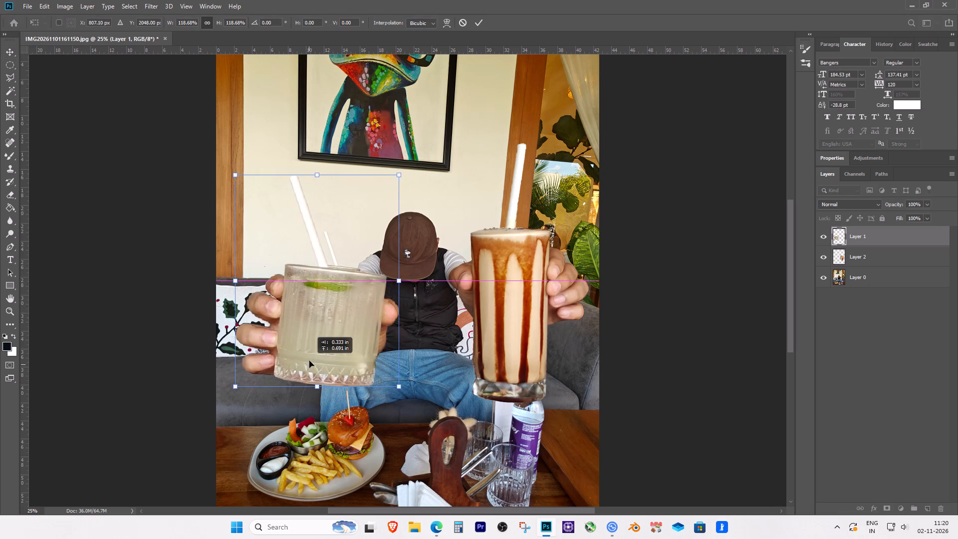
left_click_drag(309, 361, 320, 361)
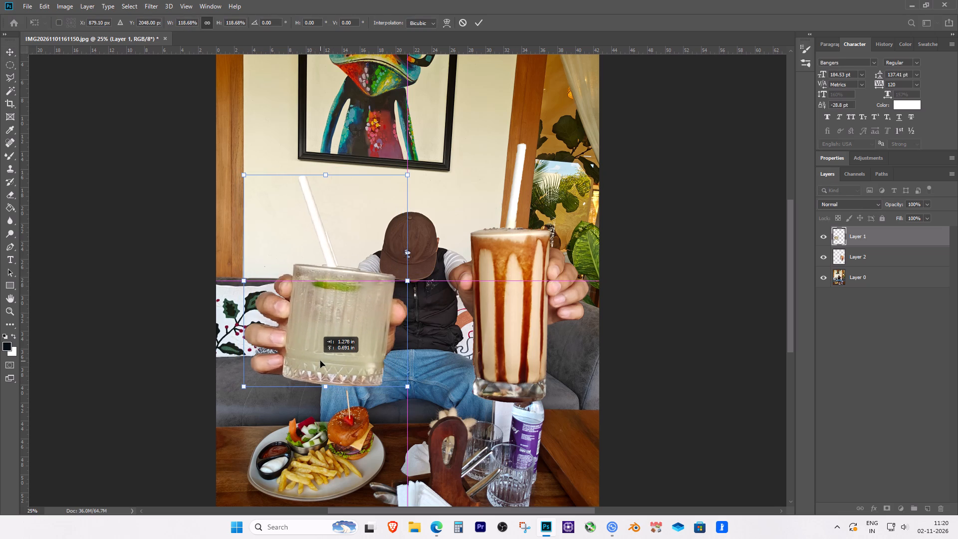
left_click_drag(320, 361, 320, 357)
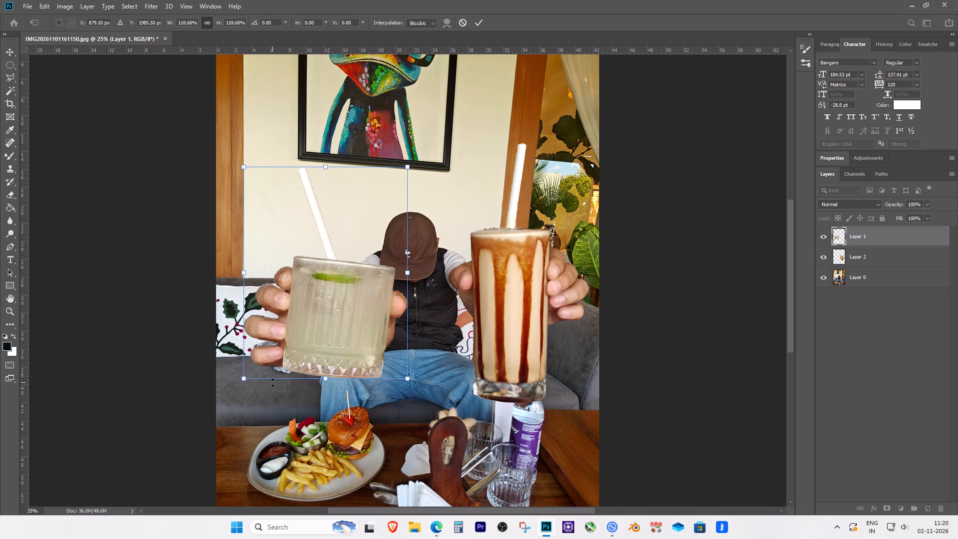
key("Return")
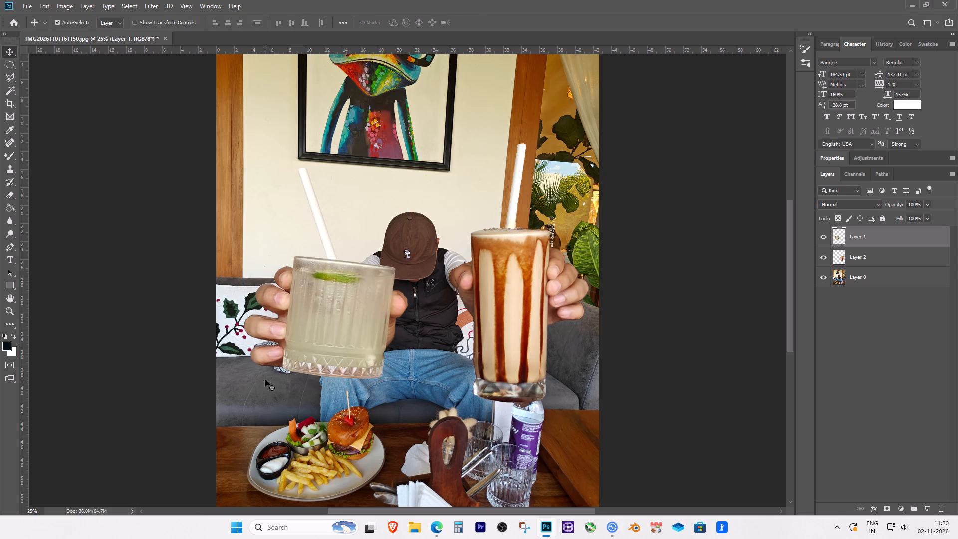
Move the enlarged lime drink hand outward and slightly up, leaving a small gap from the picture's left edge.
left_click_drag(311, 349, 310, 349)
left_click_drag(310, 349, 287, 342)
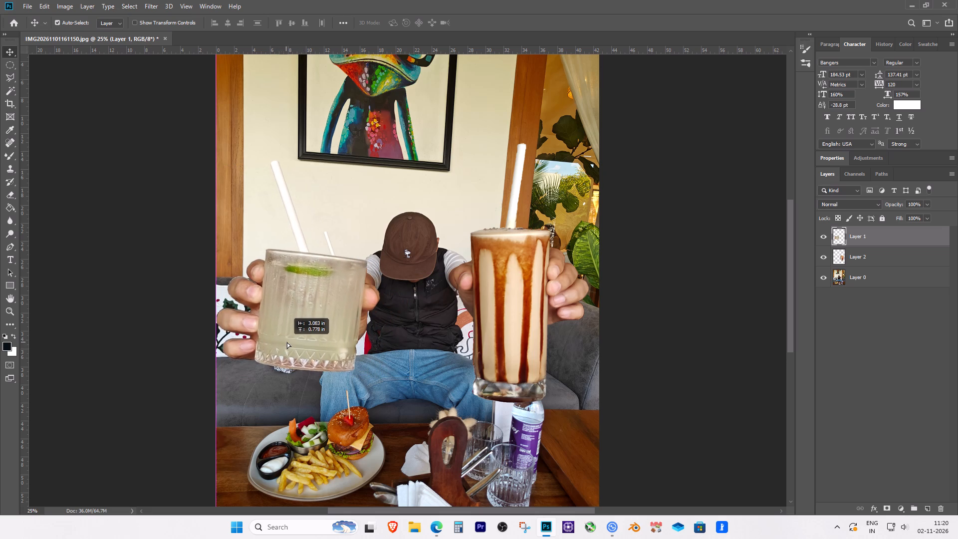
left_click_drag(287, 342, 287, 342)
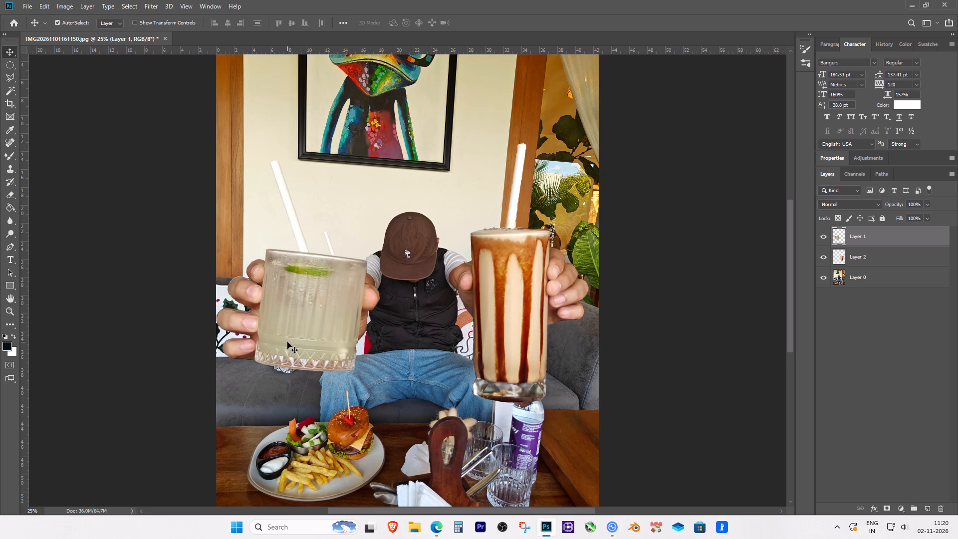
left_click_drag(288, 342, 294, 342)
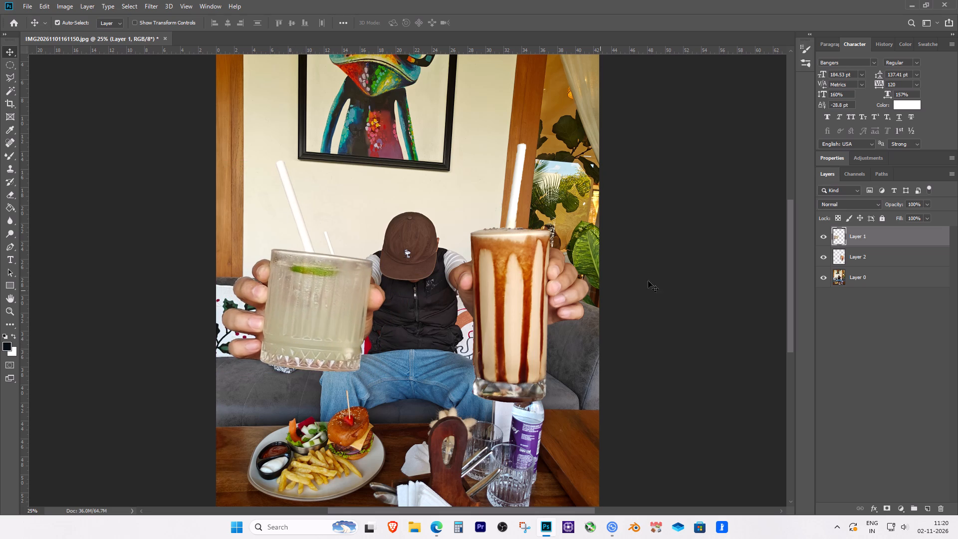
Examine how the enlarged hands meet the arms and original drink, comparing with Layer 1 hidden and shown, close up and overall.
key("ctrl+equal")
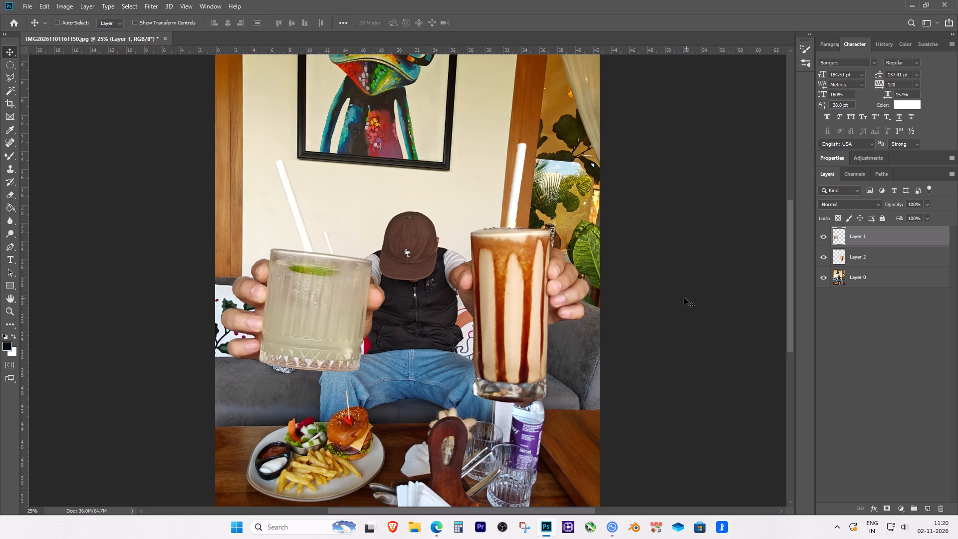
key("ctrl+equal")
key("ctrl+equal")
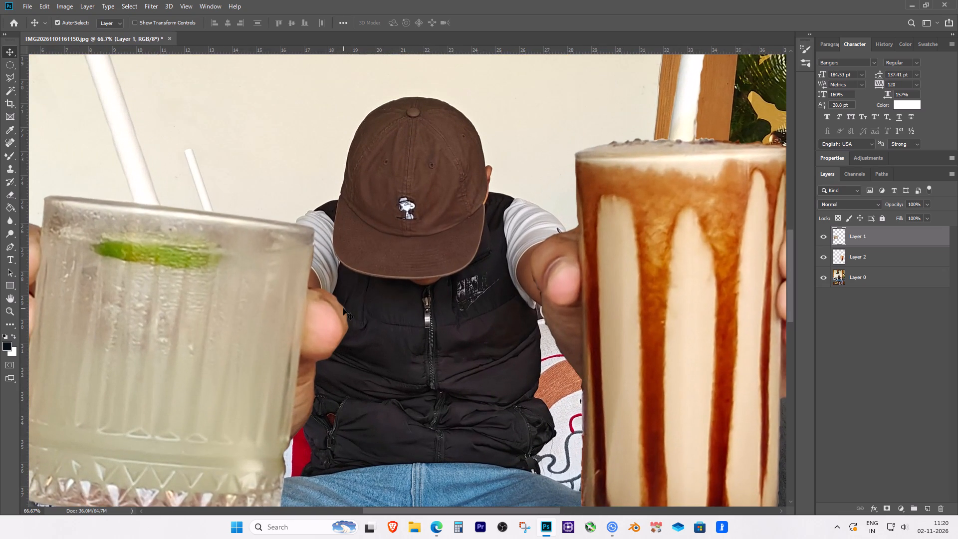
key("space")
key("space")
key("space")
key("space")
key("space")
key("space")
key("space")
key("space")
key("space")
key("space")
key("space")
key("space")
key("space")
key("space")
key("space")
key("space")
key("space")
key("space")
key("space")
key("space")
left_click_drag(343, 308, 403, 349)
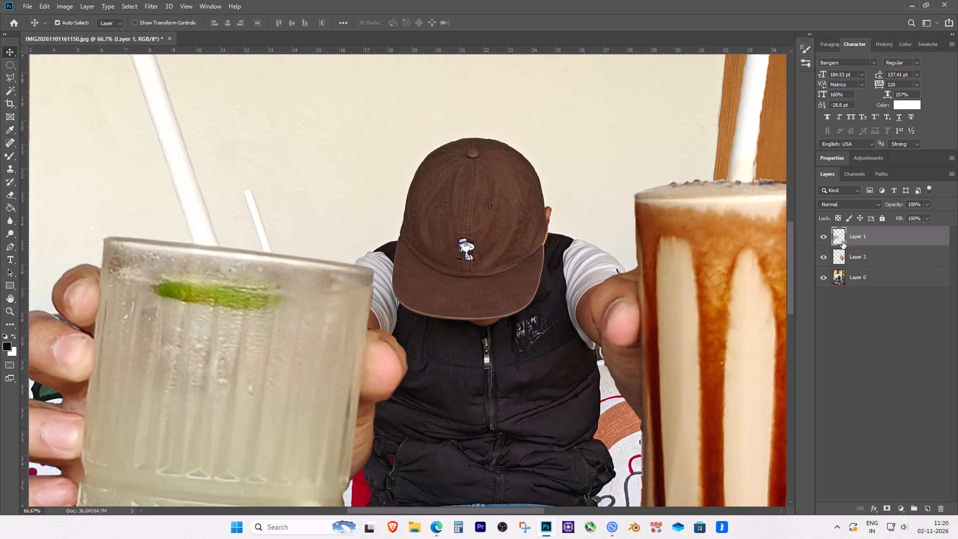
left_click(825, 236)
left_click(825, 236)
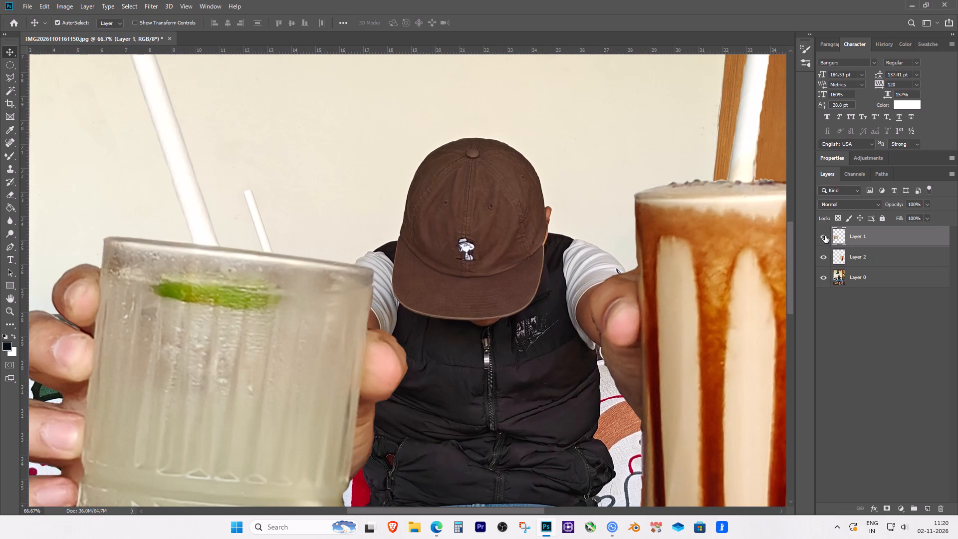
left_click(825, 236)
left_click(825, 236)
key("ctrl+minus")
key("ctrl+minus")
key("ctrl+minus")
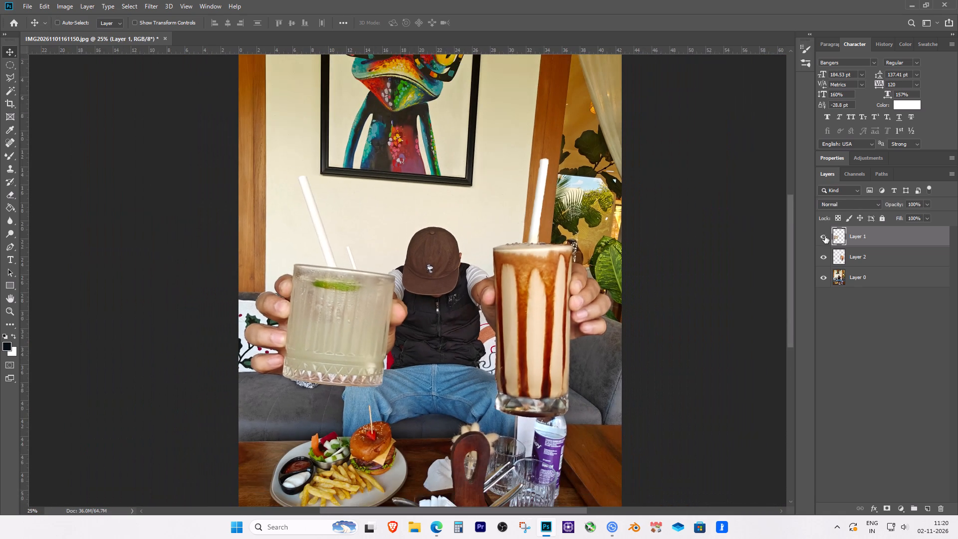
key("ctrl+minus")
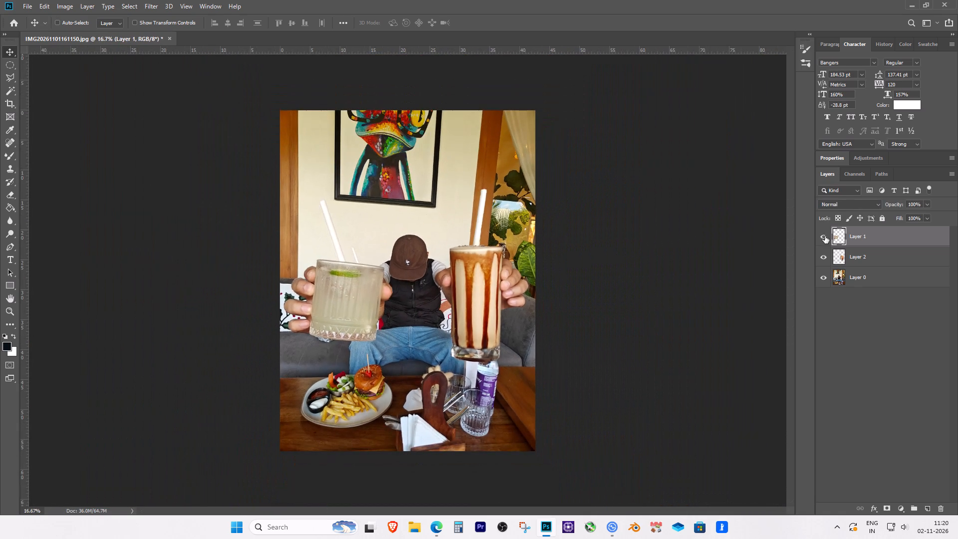
With Layer 1 temporarily hidden, outline the original lime drink's straw on Layer 0 with the Polygonal Lasso, remove it with Content-Aware fill, and deselect.
key("ctrl+equal")
key("ctrl+equal")
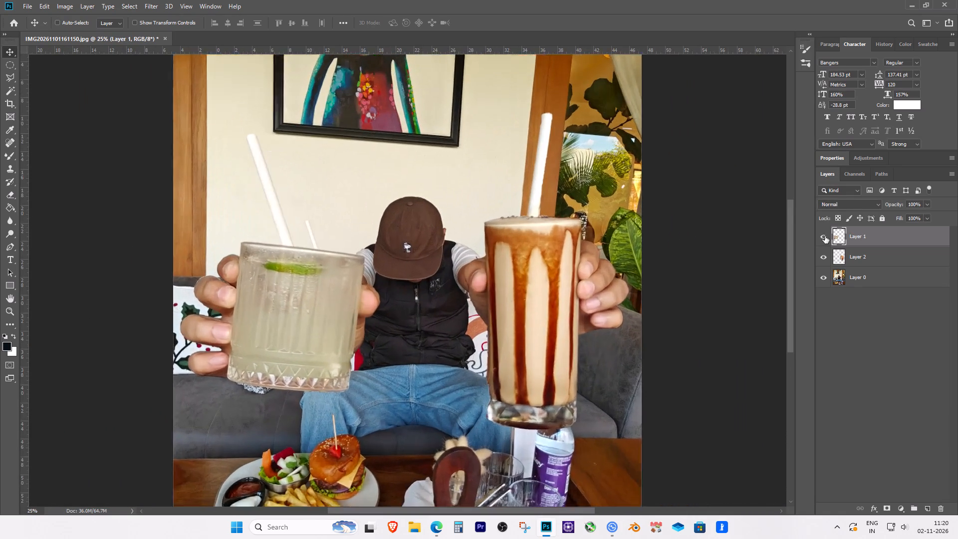
key("ctrl+equal")
left_click(825, 236)
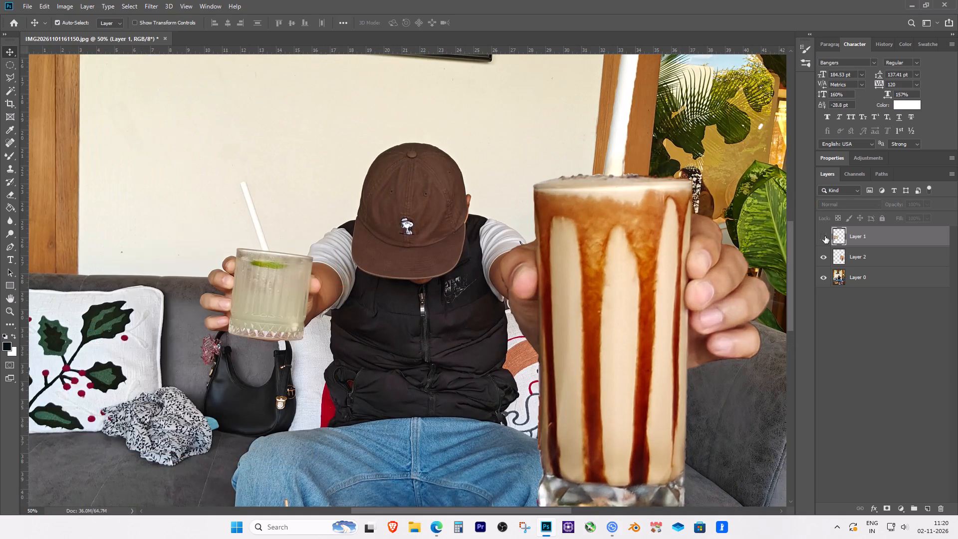
left_click(874, 281)
key("l")
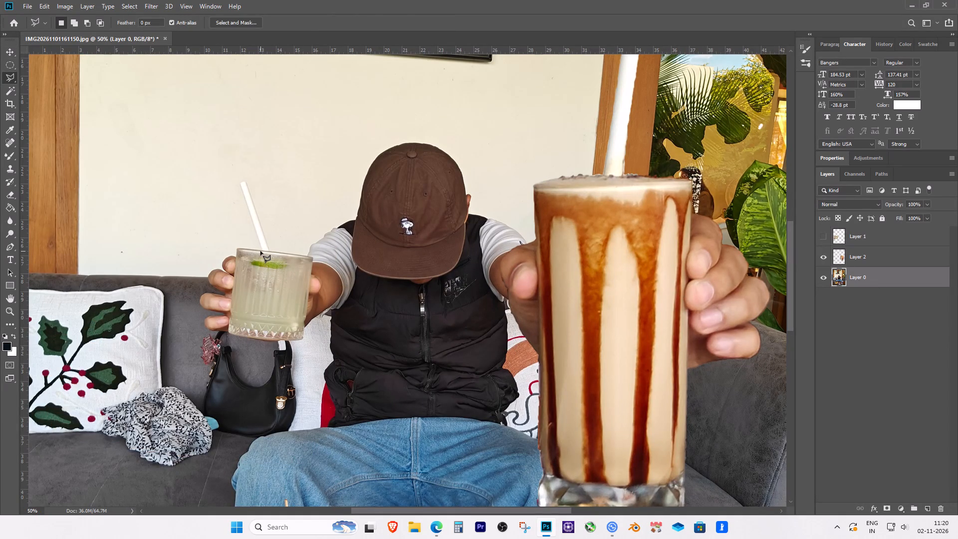
key("ctrl+equal")
key("ctrl+equal")
key("ctrl+equal")
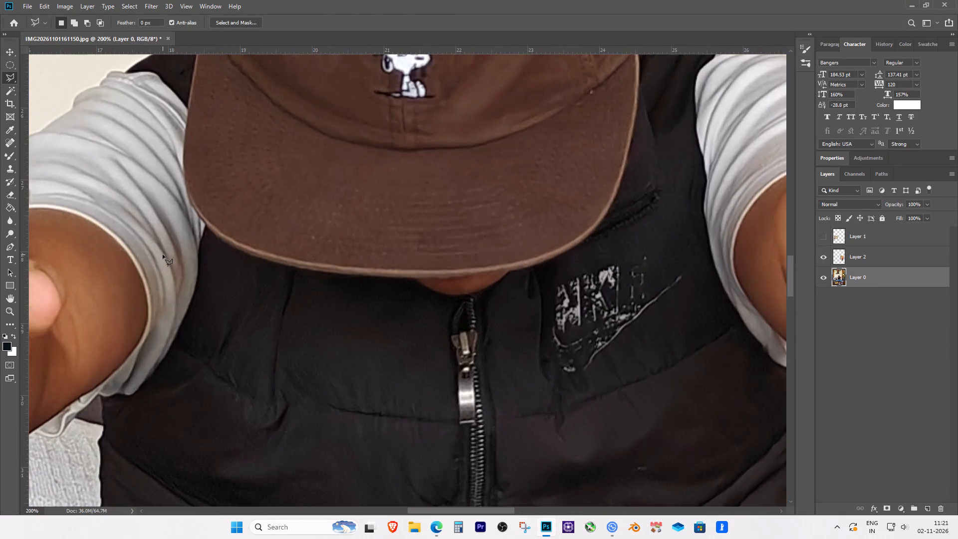
key("space")
key("space")
key("space")
key("space")
key("space")
key("space")
key("space")
key("space")
key("space")
key("space")
key("space")
key("space")
key("space")
key("space")
key("space")
key("space")
key("space")
key("space")
left_click_drag(162, 256, 393, 359)
left_click_drag(335, 332, 336, 338)
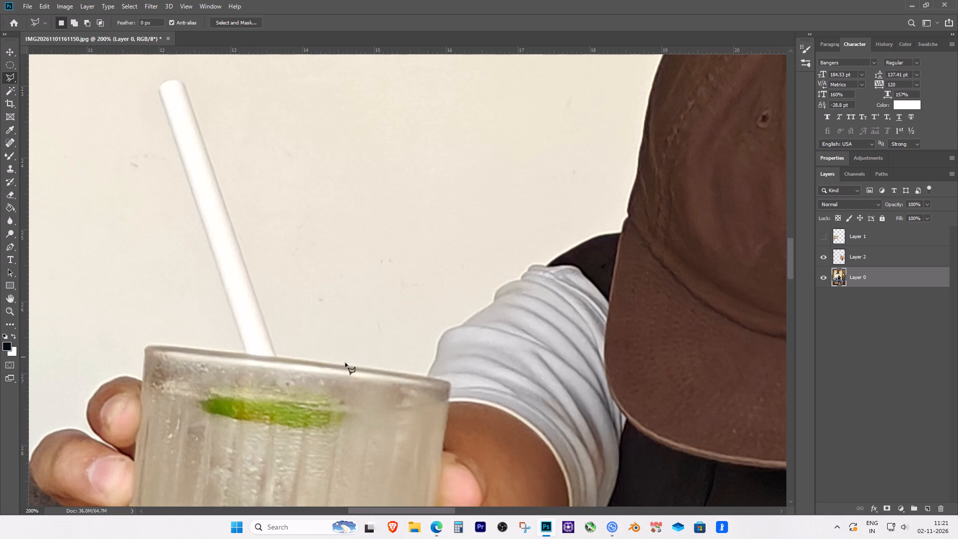
key("space")
key("space")
key("space")
key("space")
key("space")
key("space")
key("space")
key("space")
key("space")
key("space")
key("space")
key("space")
key("space")
key("space")
key("space")
key("space")
key("space")
key("space")
key("space")
key("space")
left_click_drag(436, 373, 336, 227)
left_click_drag(441, 276, 443, 360)
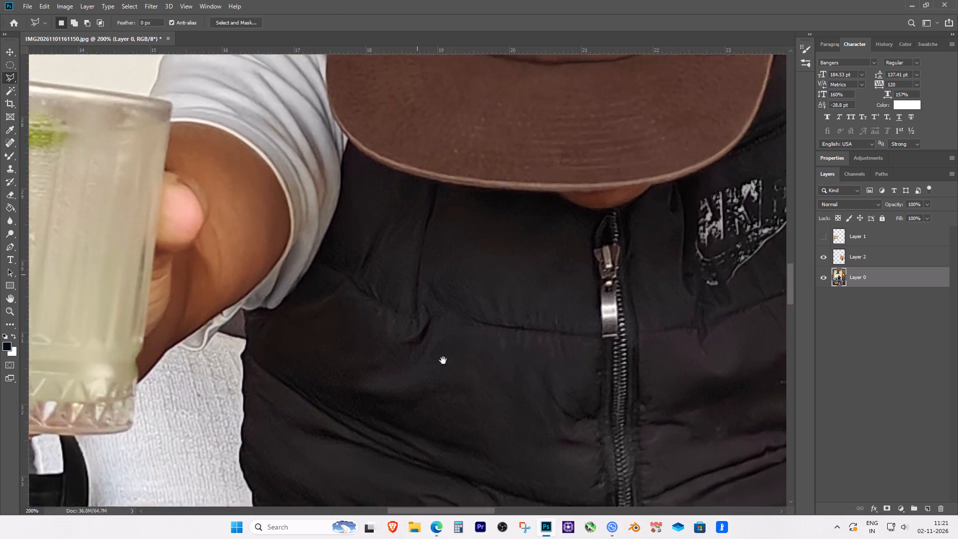
left_click_drag(443, 360, 452, 370)
left_click_drag(369, 344, 417, 407)
left_click_drag(330, 348, 349, 374)
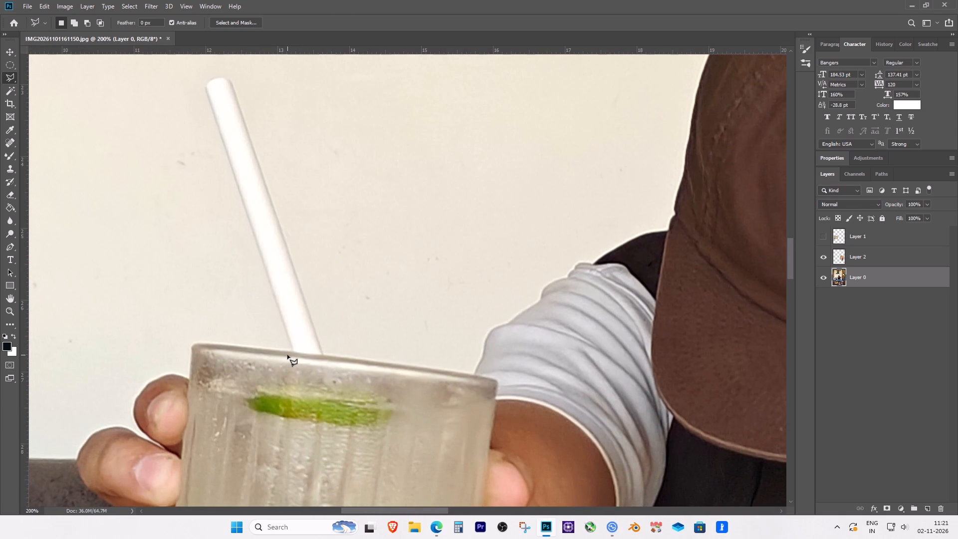
left_click(291, 350)
left_click(297, 353)
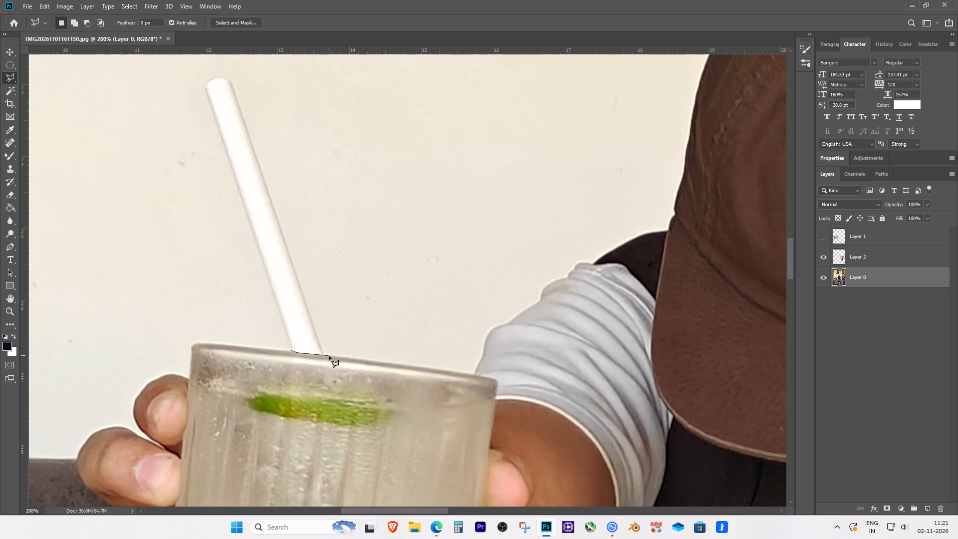
left_click(329, 356)
left_click(270, 191)
key("space")
key("space")
key("space")
key("space")
key("space")
key("space")
left_click_drag(267, 163, 325, 325)
left_click(303, 279)
left_click(295, 252)
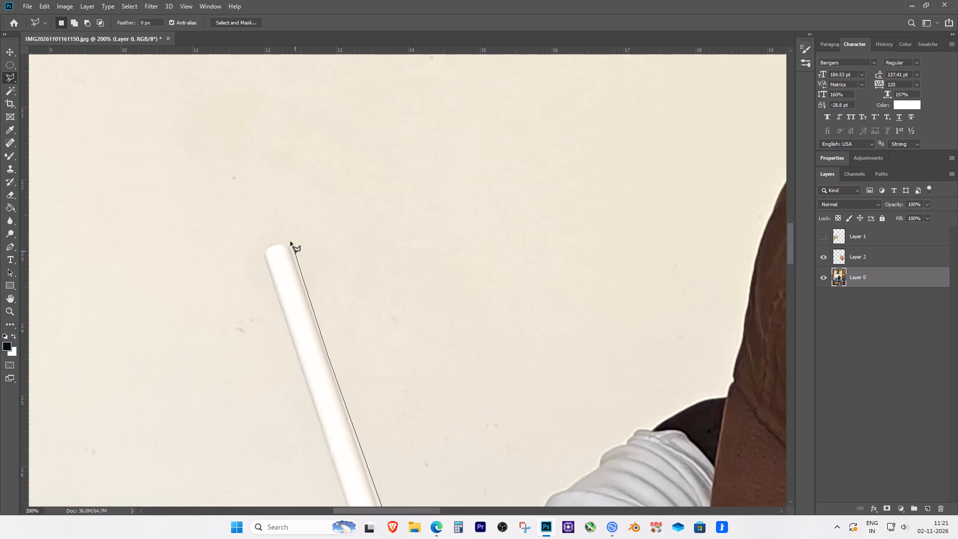
left_click(290, 242)
left_click(273, 240)
left_click(266, 245)
left_click(261, 257)
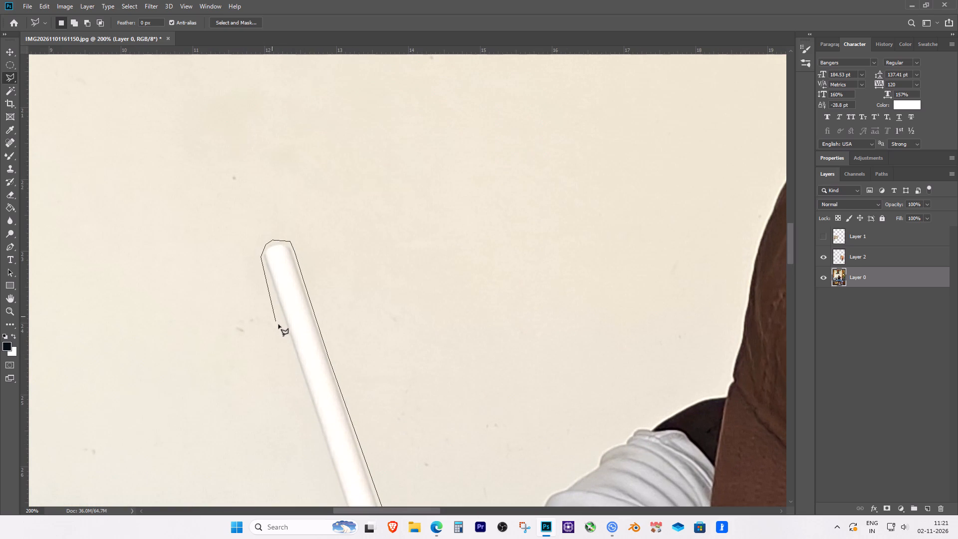
left_click(280, 327)
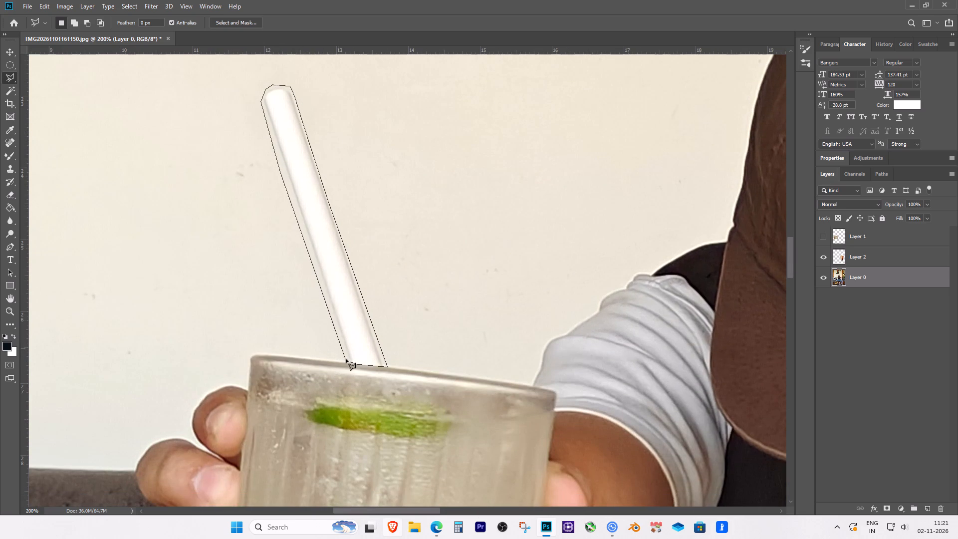
left_click(348, 360)
left_click(349, 361)
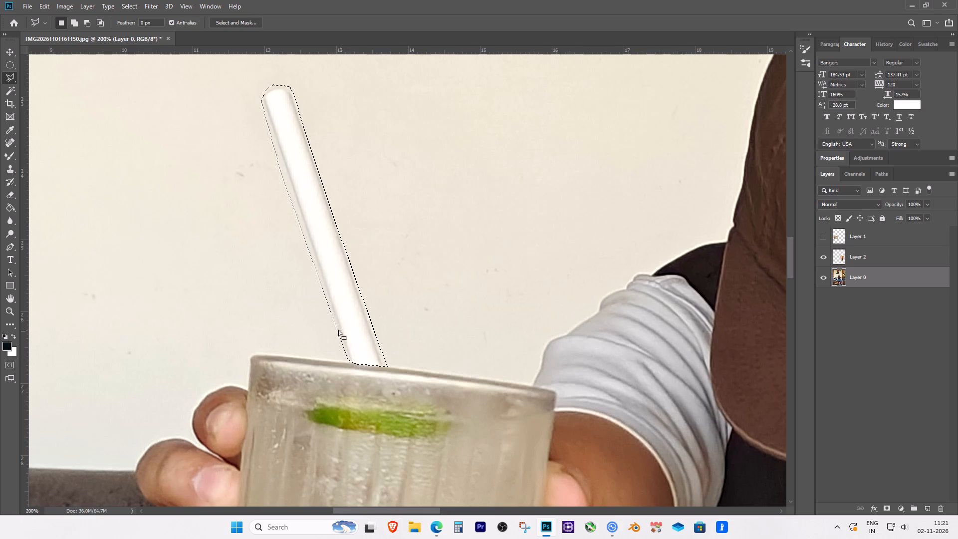
key("shift+F5")
key("Return")
key("ctrl+d")
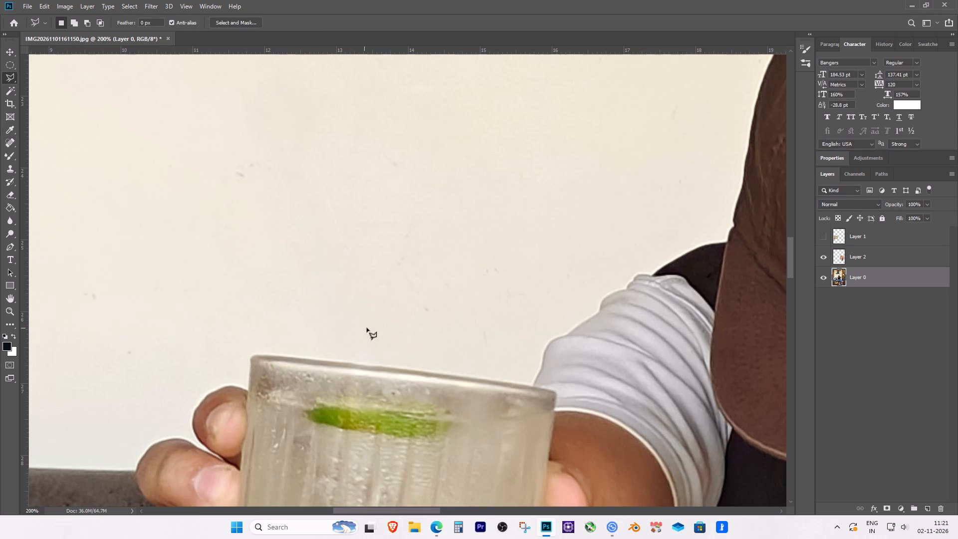
key("ctrl+minus")
key("ctrl+minus")
key("ctrl+minus")
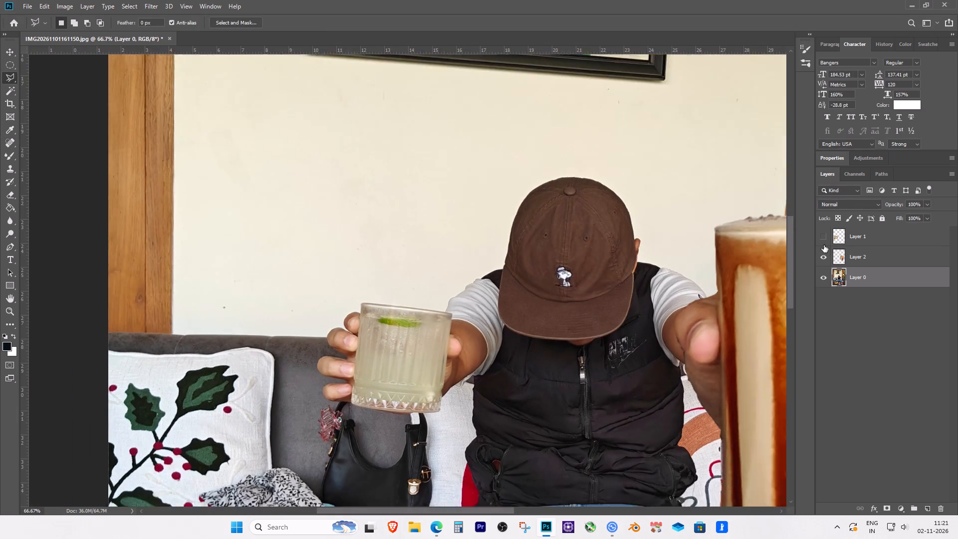
left_click(821, 238)
Compare the enlarged hands with the original photo by repeatedly hiding and showing Layer 1 and Layer 2 in the overall picture.
key("ctrl+minus")
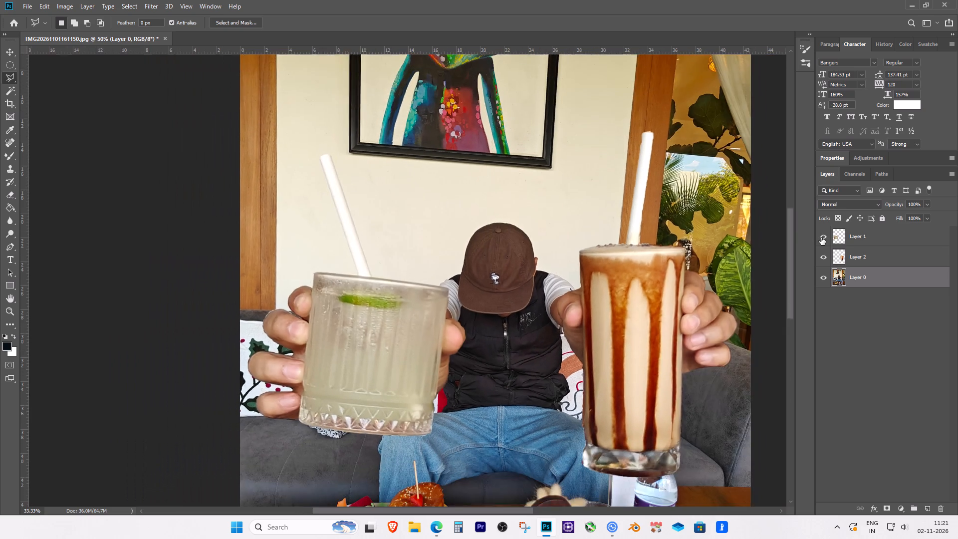
key("ctrl+minus")
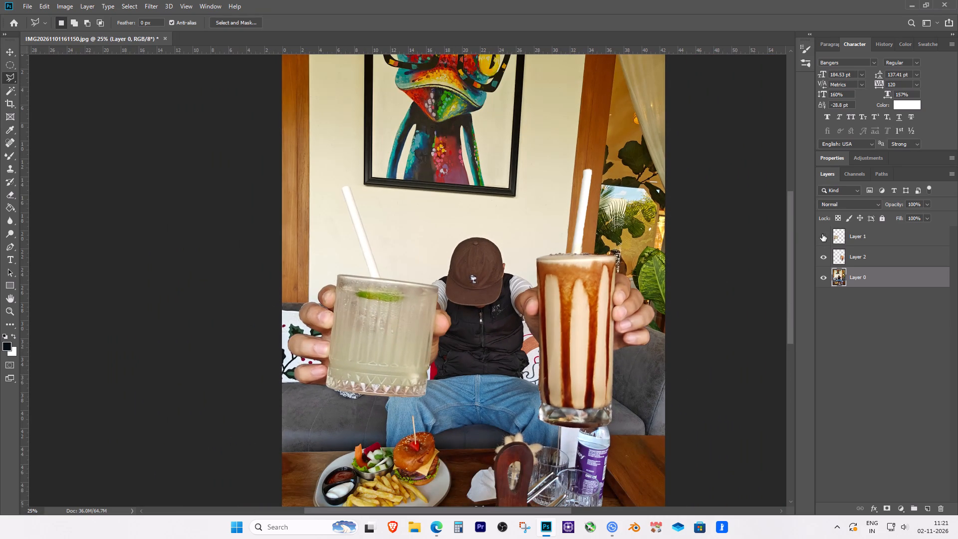
left_click(822, 234)
left_click(822, 234)
left_click(822, 234)
left_click(822, 234)
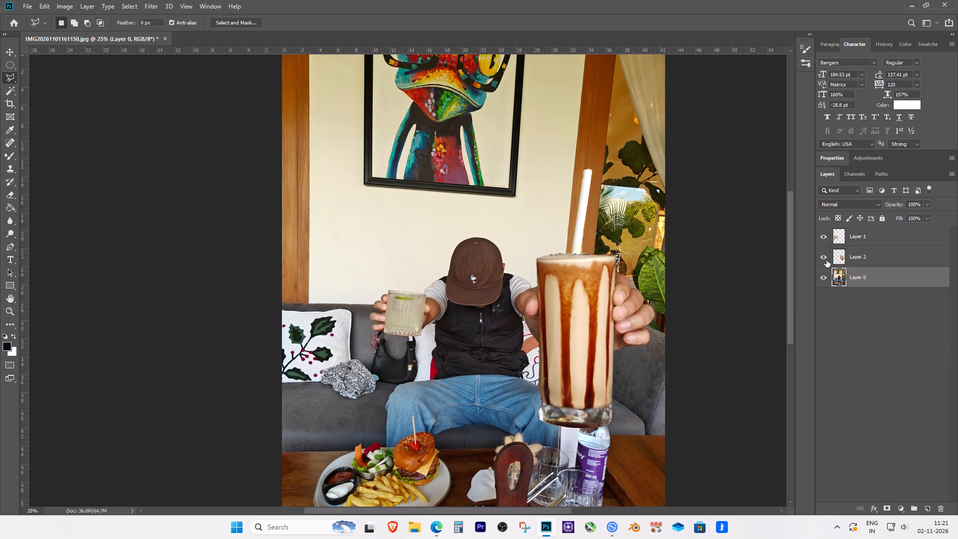
left_click(826, 260)
left_click(826, 260)
left_click(826, 260)
left_click(826, 260)
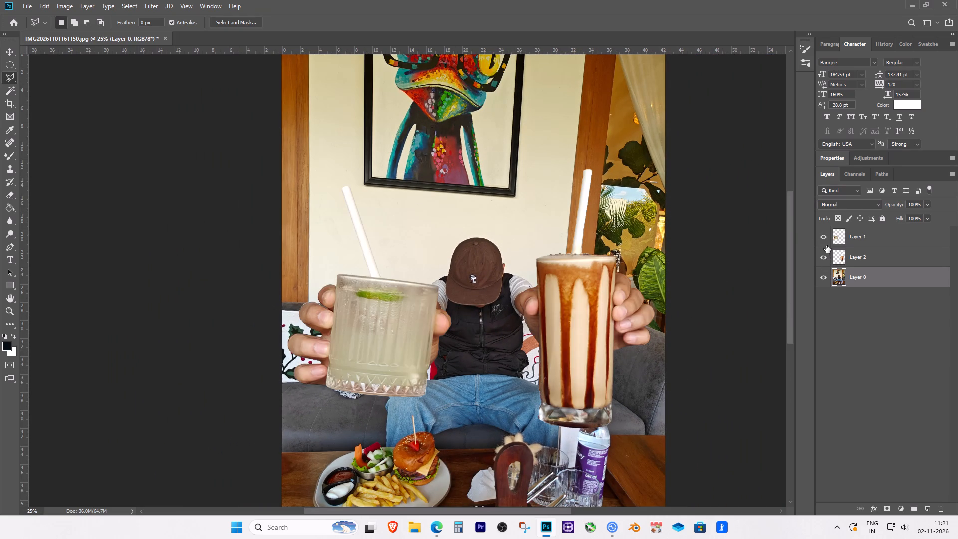
left_click(828, 237)
left_click(828, 237)
left_click(828, 237)
left_click(828, 237)
left_click(828, 259)
left_click(827, 254)
left_click(827, 255)
left_click(827, 255)
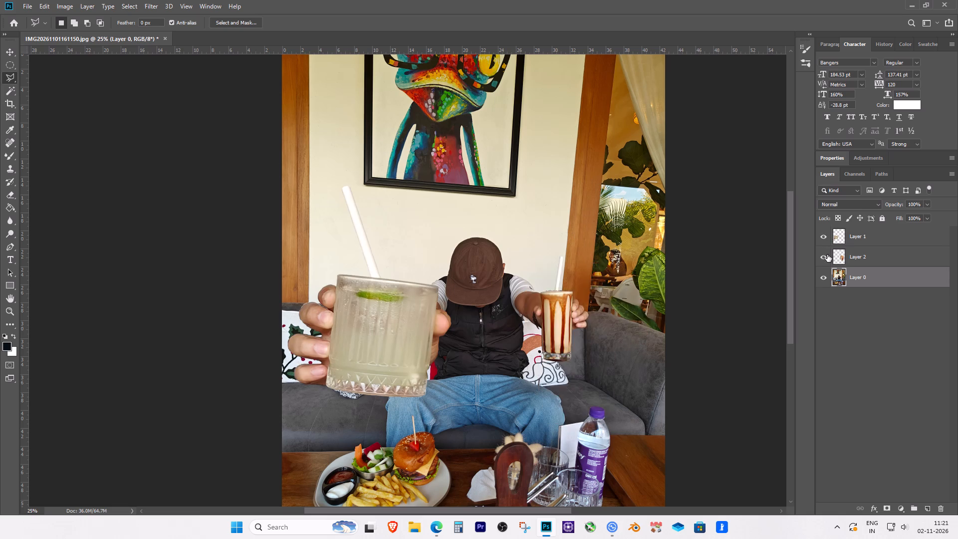
left_click(827, 255)
left_click(827, 255)
double_click(827, 255)
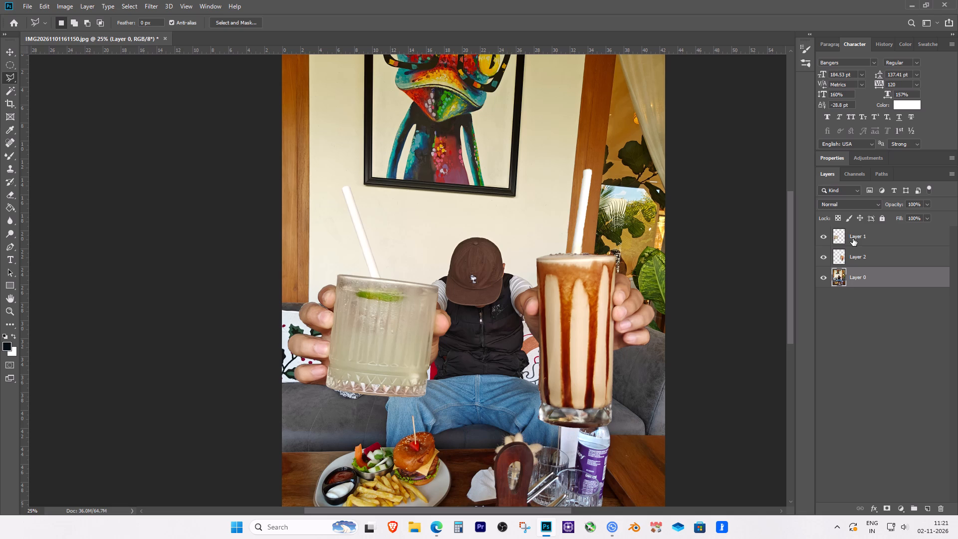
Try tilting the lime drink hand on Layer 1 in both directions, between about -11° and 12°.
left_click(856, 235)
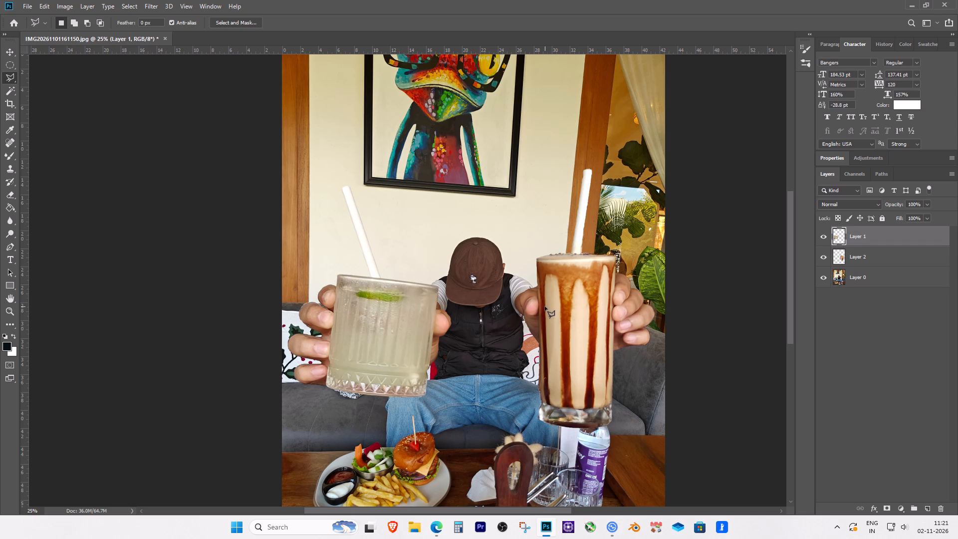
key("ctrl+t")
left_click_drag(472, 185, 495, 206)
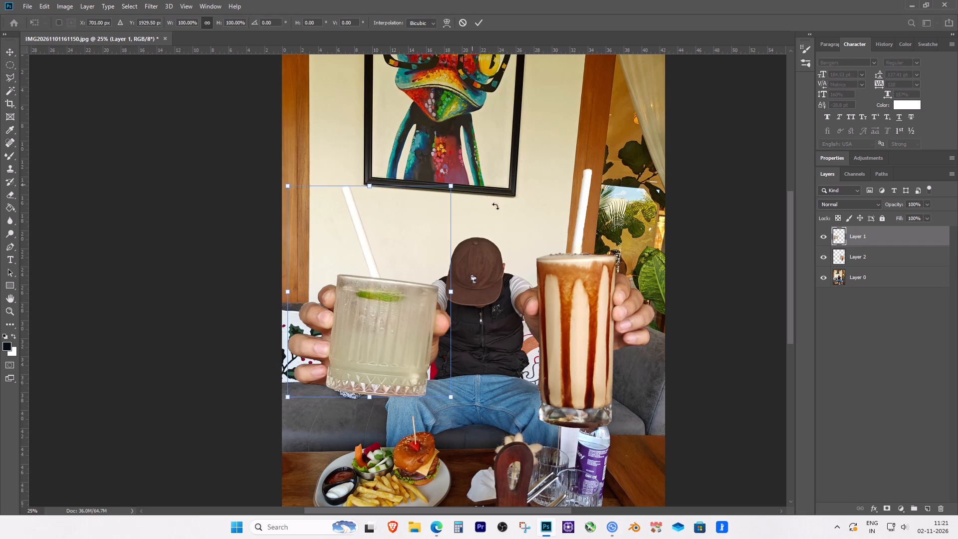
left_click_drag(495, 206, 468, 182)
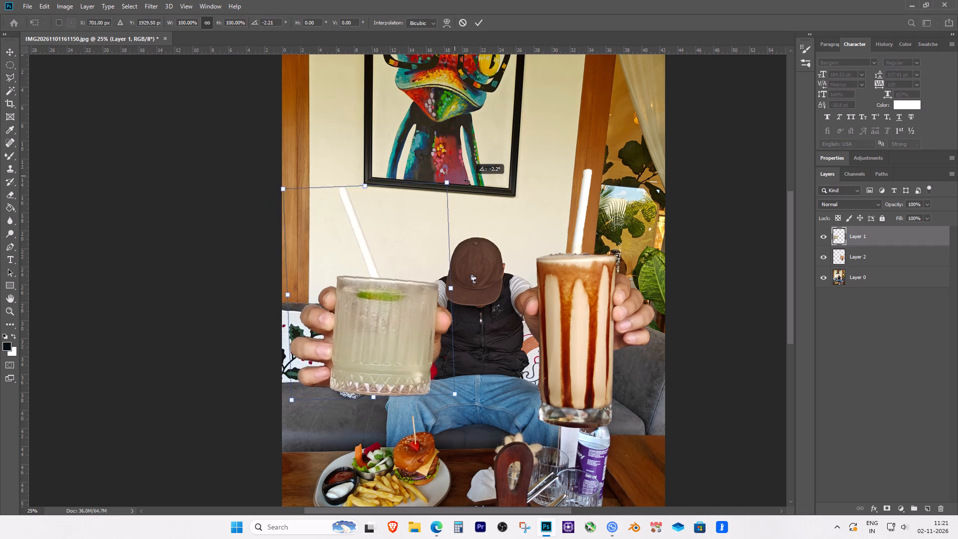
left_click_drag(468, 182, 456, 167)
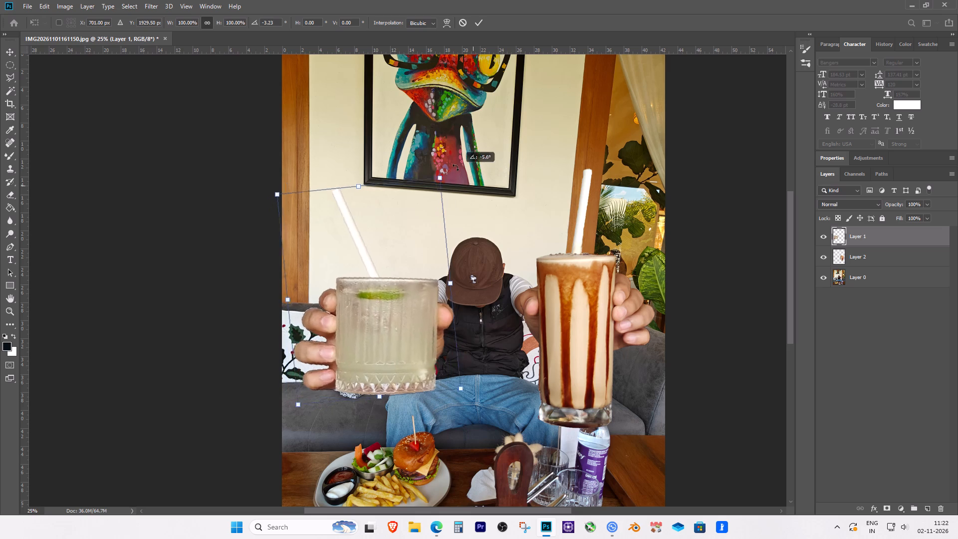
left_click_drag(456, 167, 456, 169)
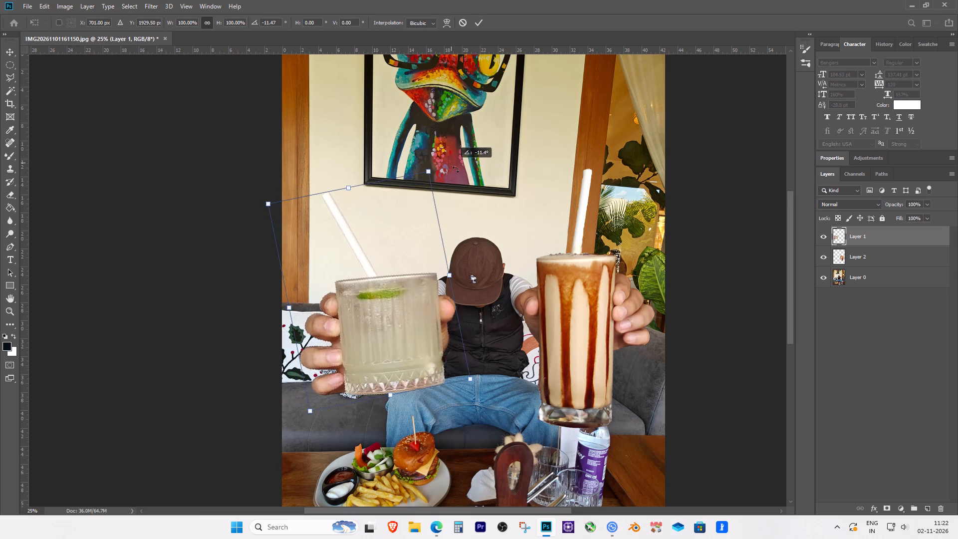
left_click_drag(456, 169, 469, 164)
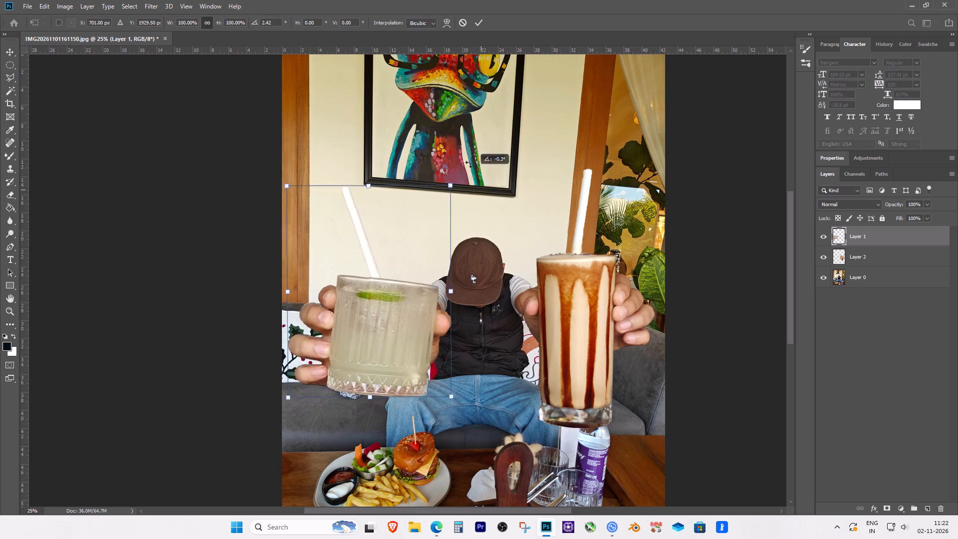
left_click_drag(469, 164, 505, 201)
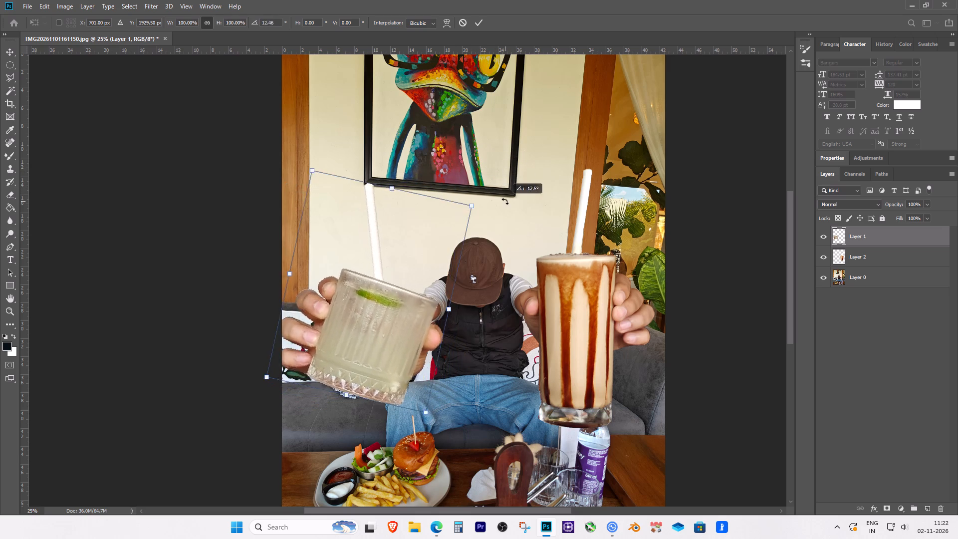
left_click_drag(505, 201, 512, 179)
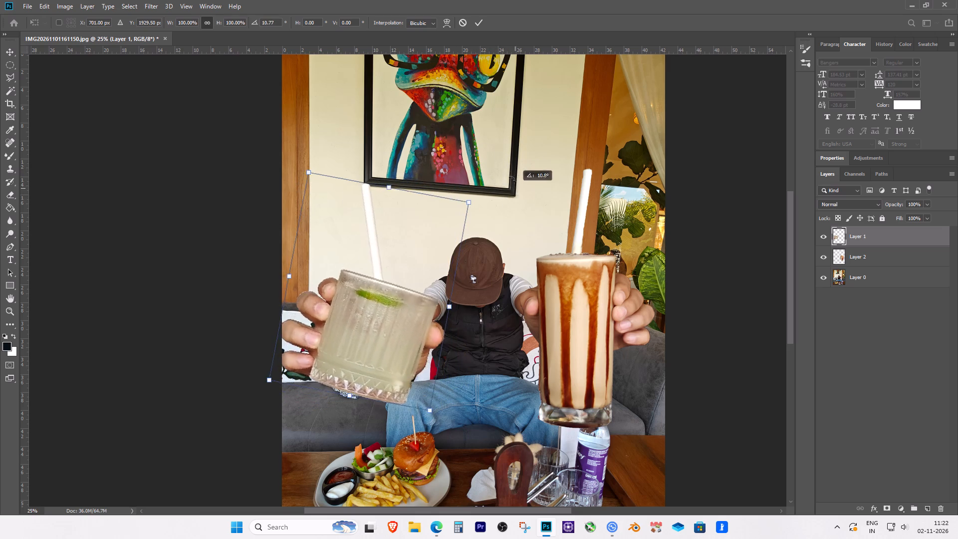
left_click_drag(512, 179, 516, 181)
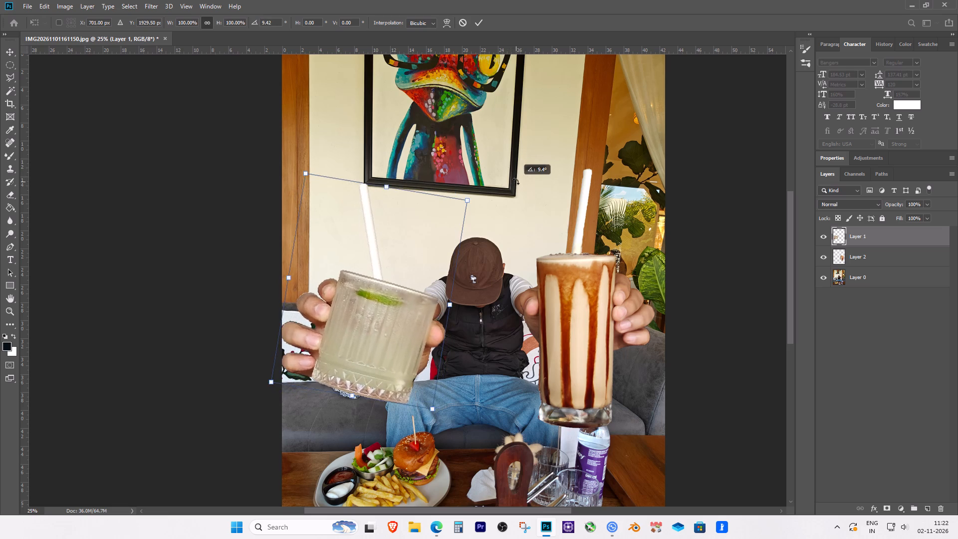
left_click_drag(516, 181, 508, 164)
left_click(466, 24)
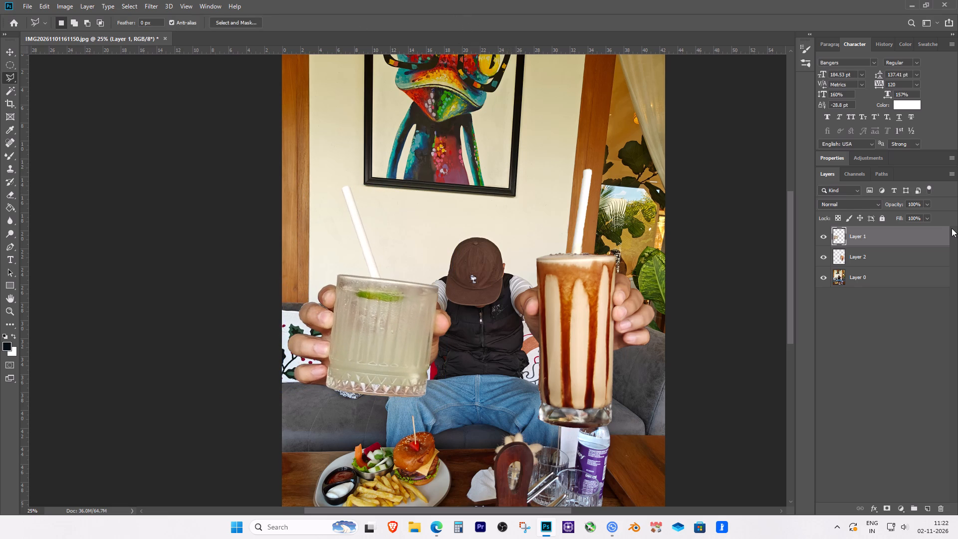
Hide Layer 0 so that only the two enlarged drink hands show on transparency, and make Layer 1 active.
left_click(868, 278)
left_click(823, 279)
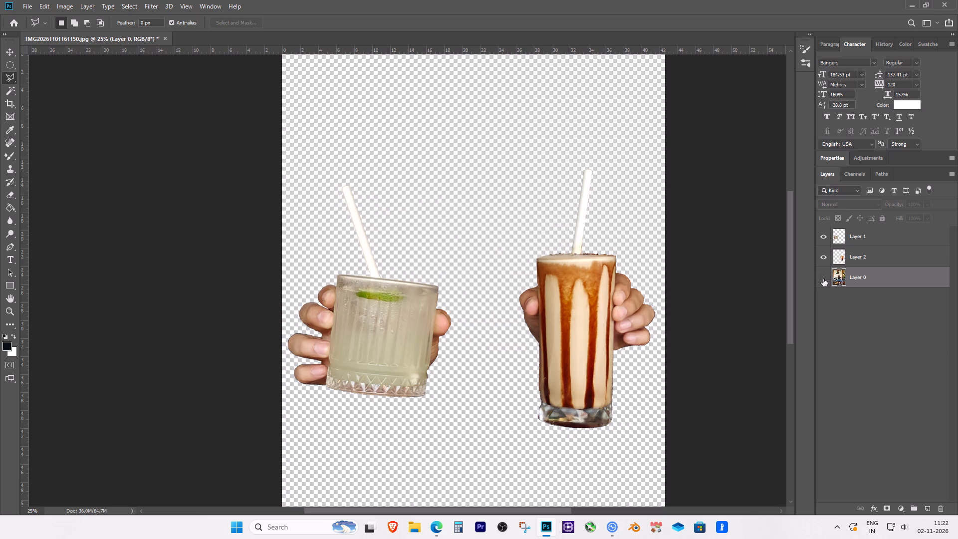
left_click(823, 279)
left_click(823, 279)
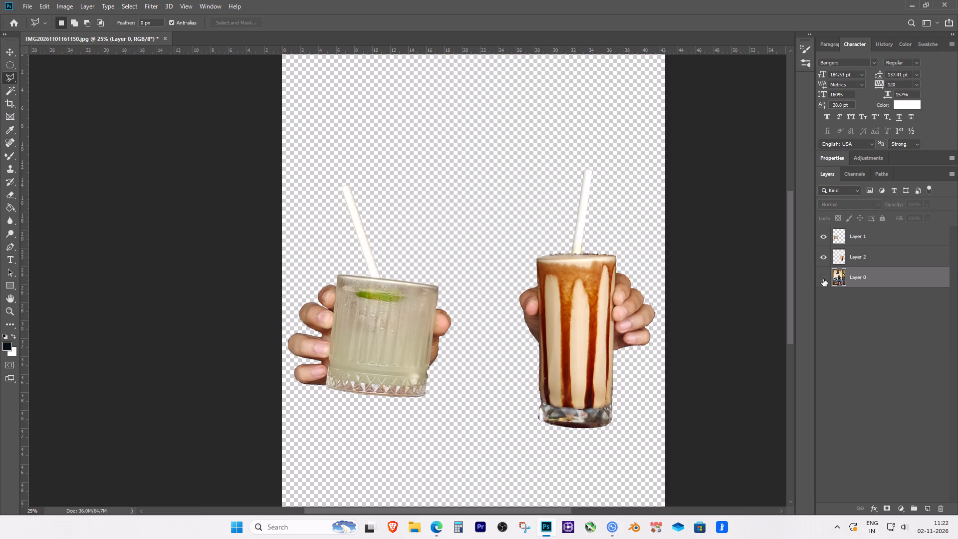
left_click(823, 279)
left_click(823, 279)
left_click(876, 241)
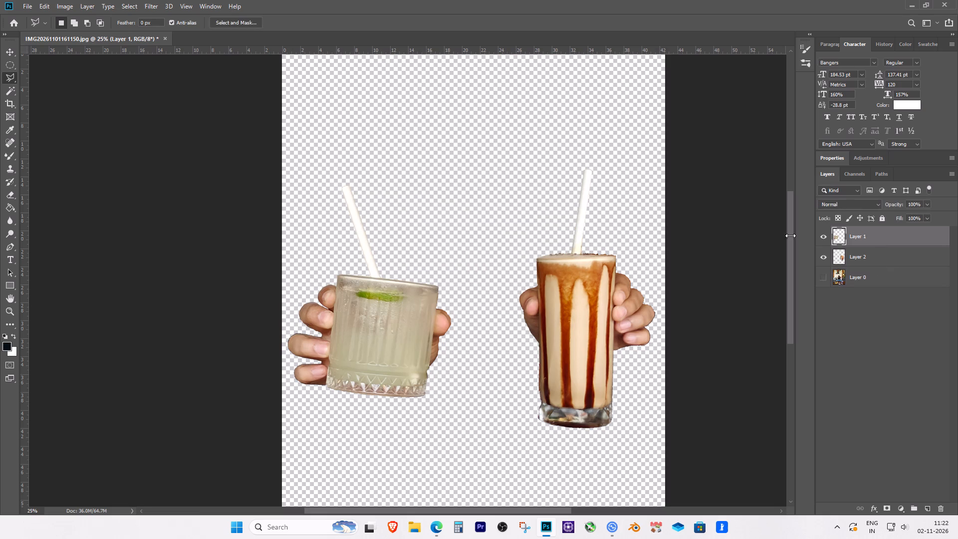
Save both cut-out drink hands as a PNG file named drinks in the harvest folder under Downloads.
left_click(20, 1)
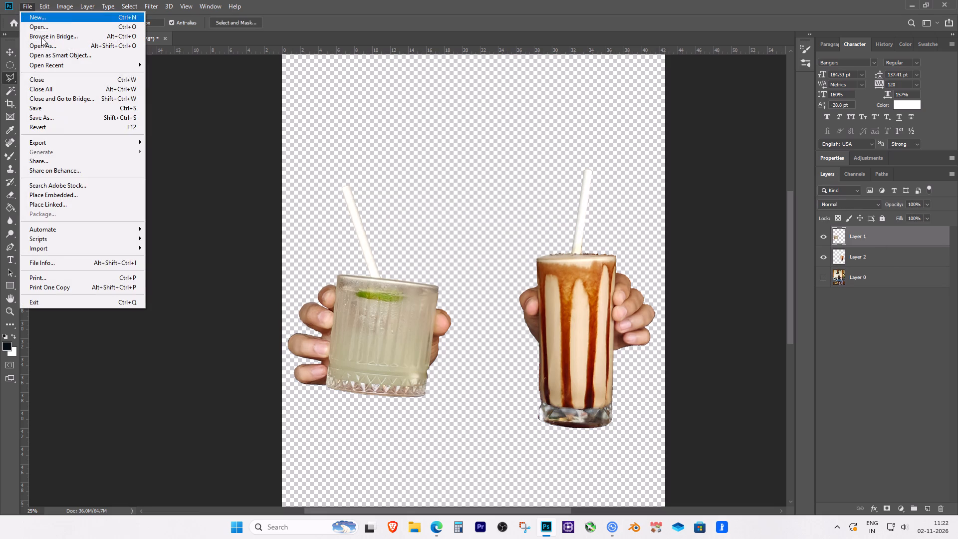
left_click(63, 120)
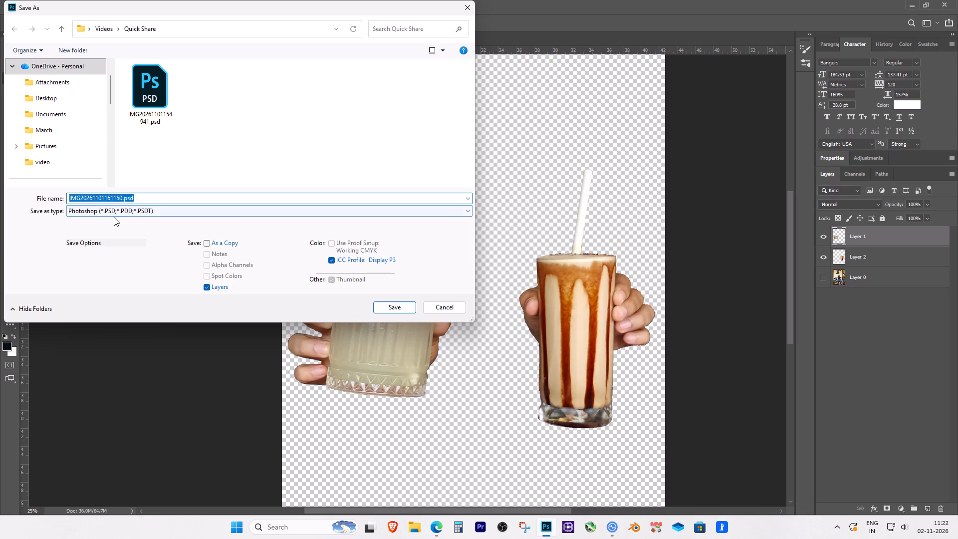
scroll(56, 148, "down", 2)
scroll(56, 149, "up", 1)
left_click(53, 159)
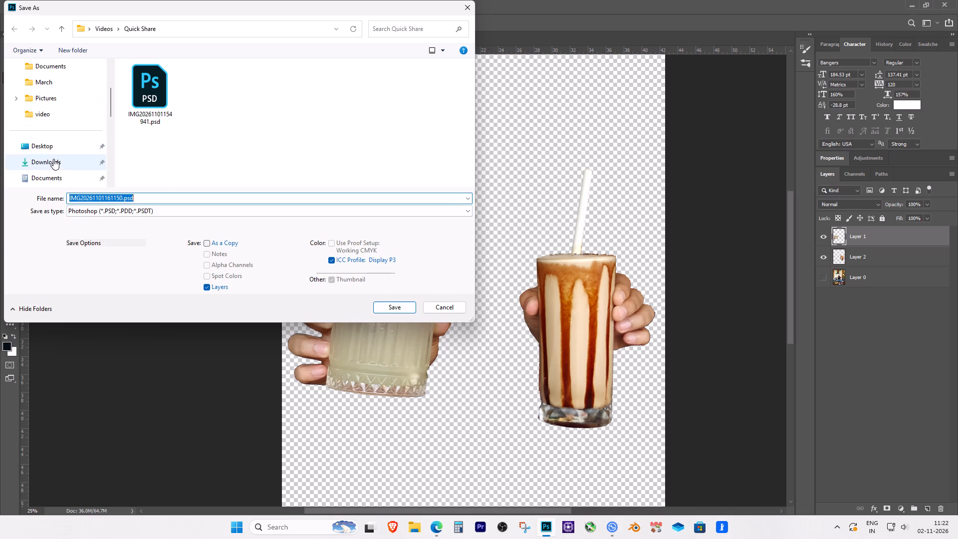
double_click(170, 105)
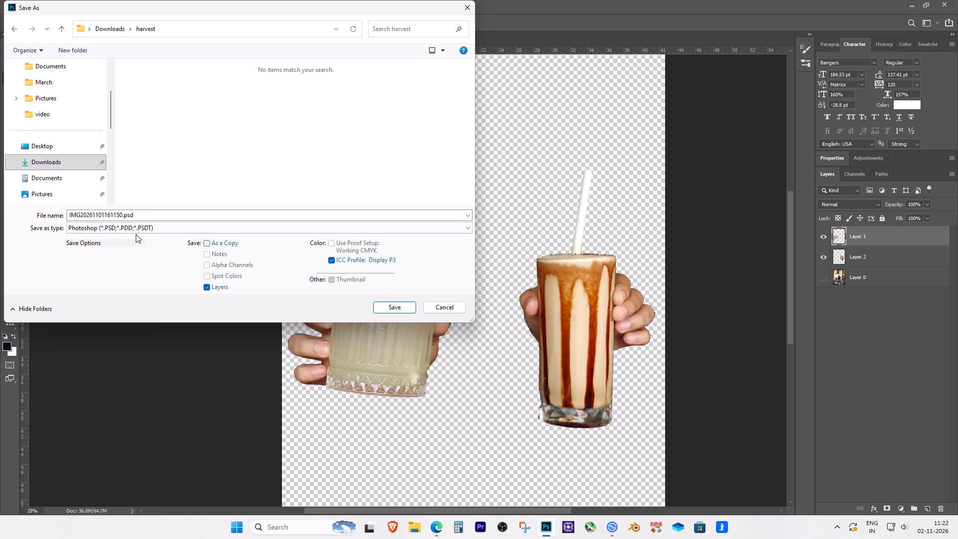
left_click(149, 225)
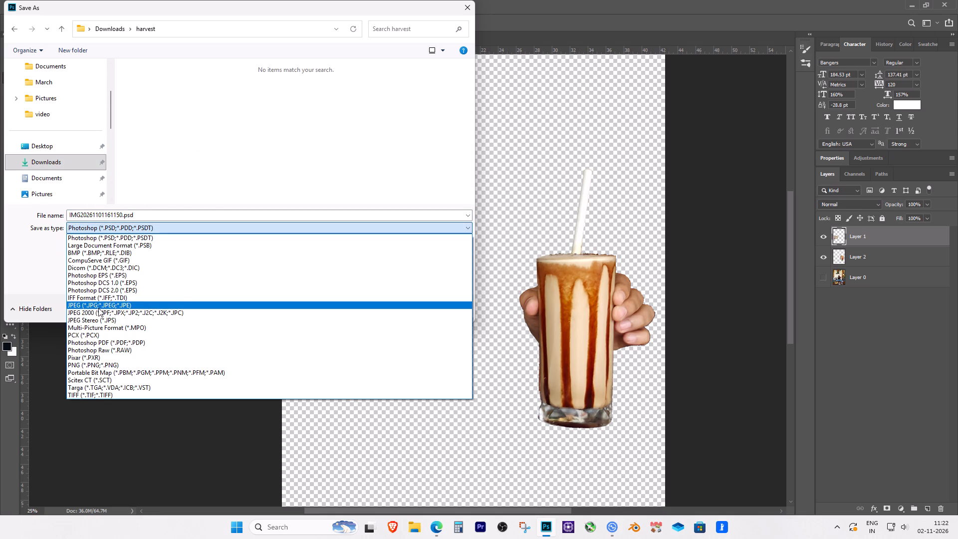
left_click(103, 364)
left_click(123, 214)
left_click(122, 213)
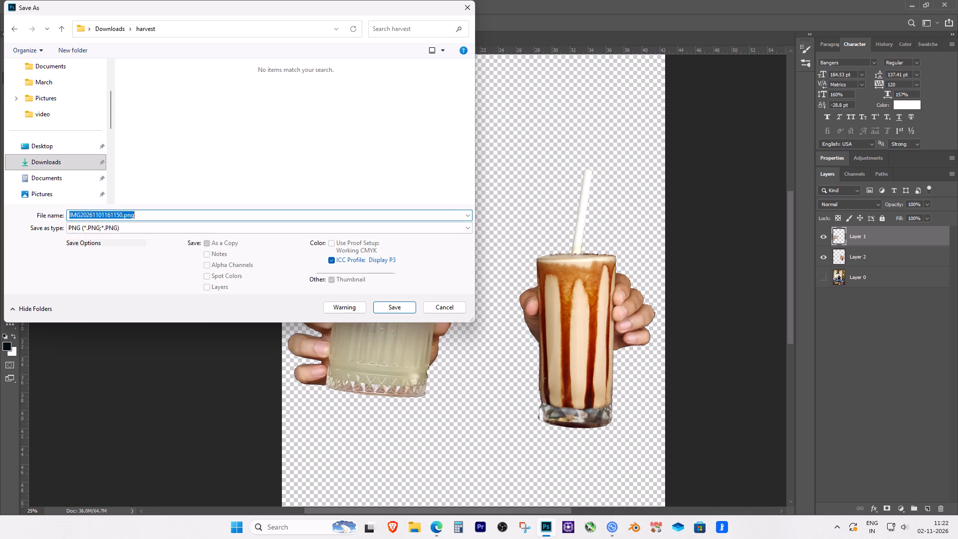
left_click(121, 211)
left_click_drag(122, 213, 22, 212)
type("drinks")
key("Return")
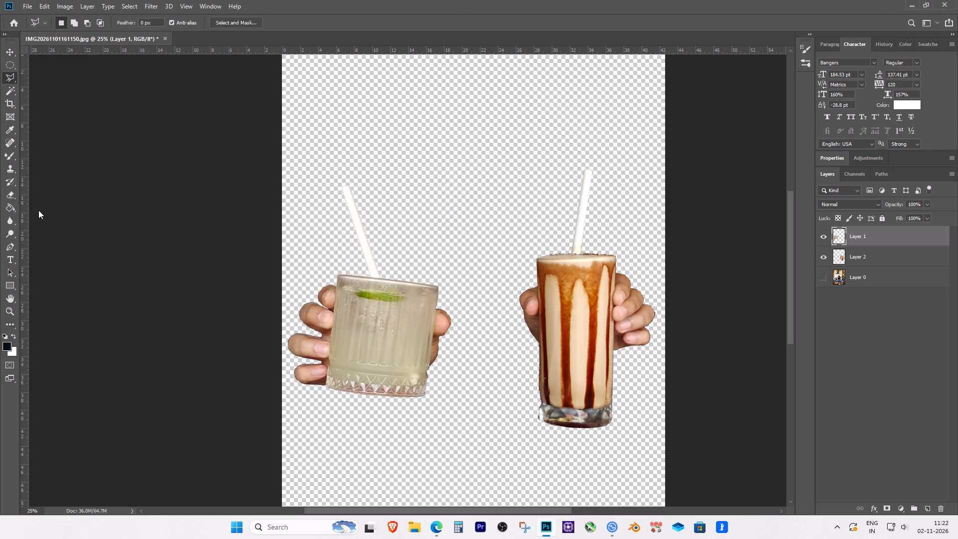
left_click(540, 155)
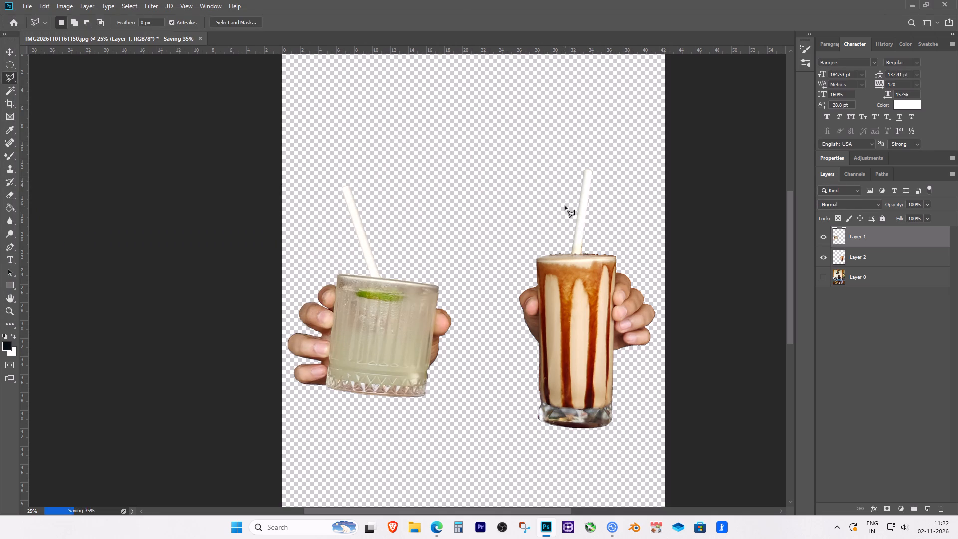
Show Layer 0 again and compare the composite with the original photo by hiding and reshowing Layer 1 and Layer 2.
left_click(864, 276)
left_click(828, 274)
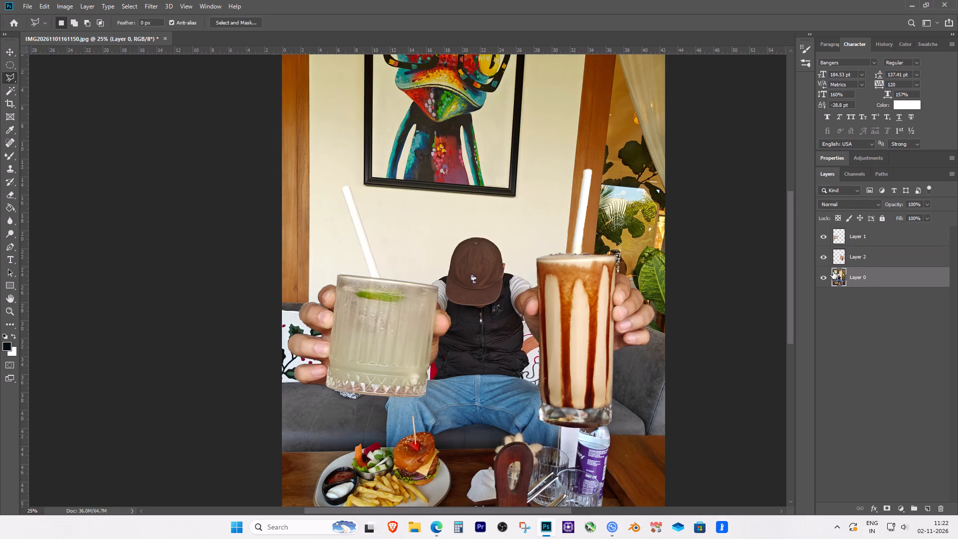
left_click(864, 261)
left_click(825, 259)
left_click(825, 242)
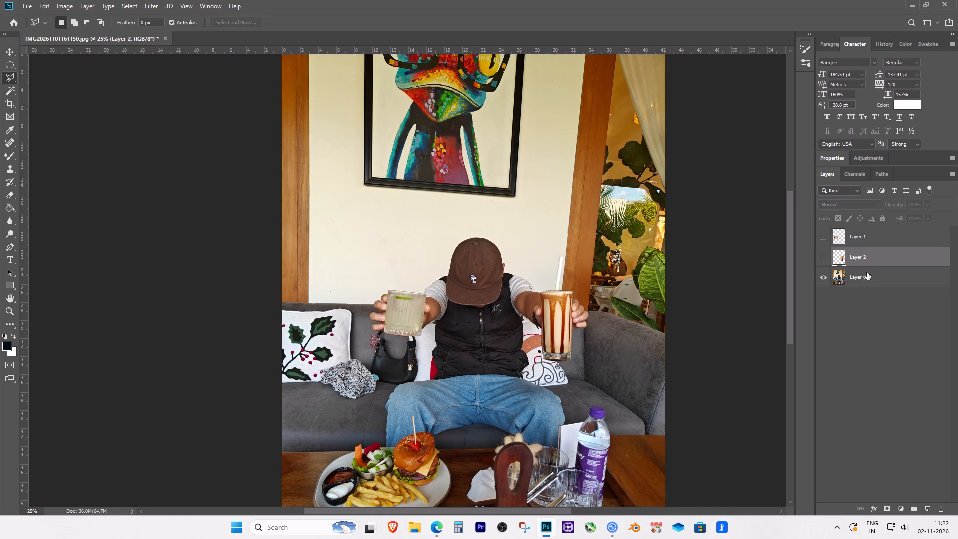
left_click(866, 280)
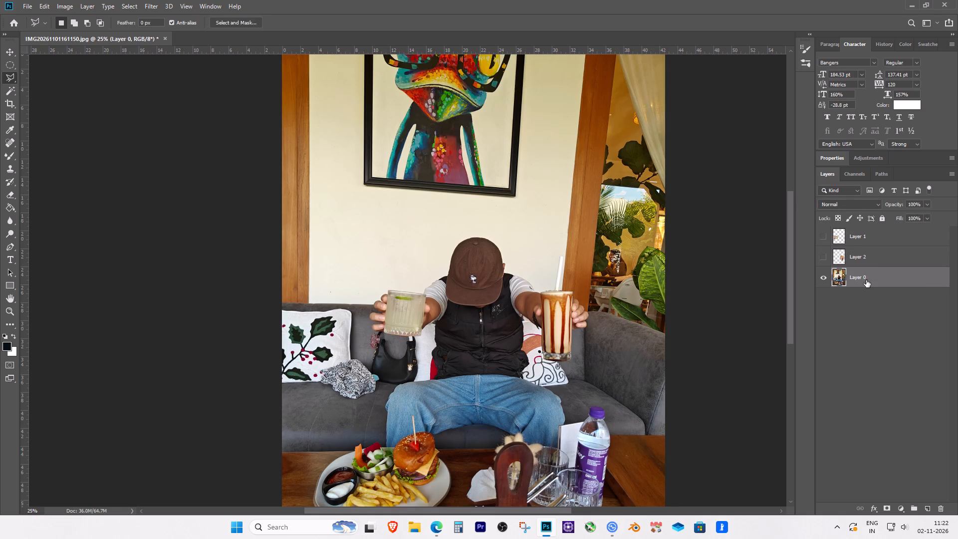
left_click(863, 260)
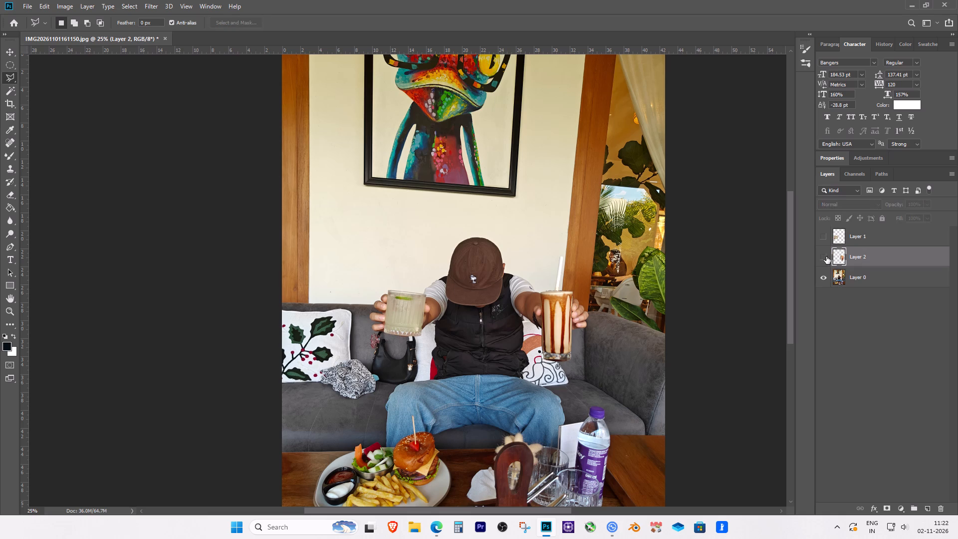
left_click(826, 257)
left_click(824, 244)
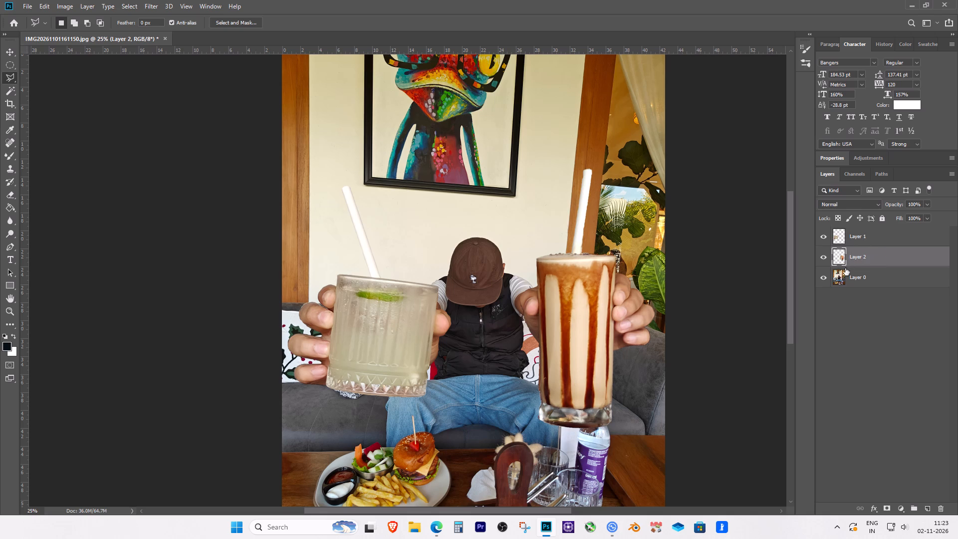
Hide Layer 0 and Layer 2, and save the lime drink hand alone as a PNG named drinks1 in the Downloads harvest folder.
left_click(824, 279)
left_click(824, 258)
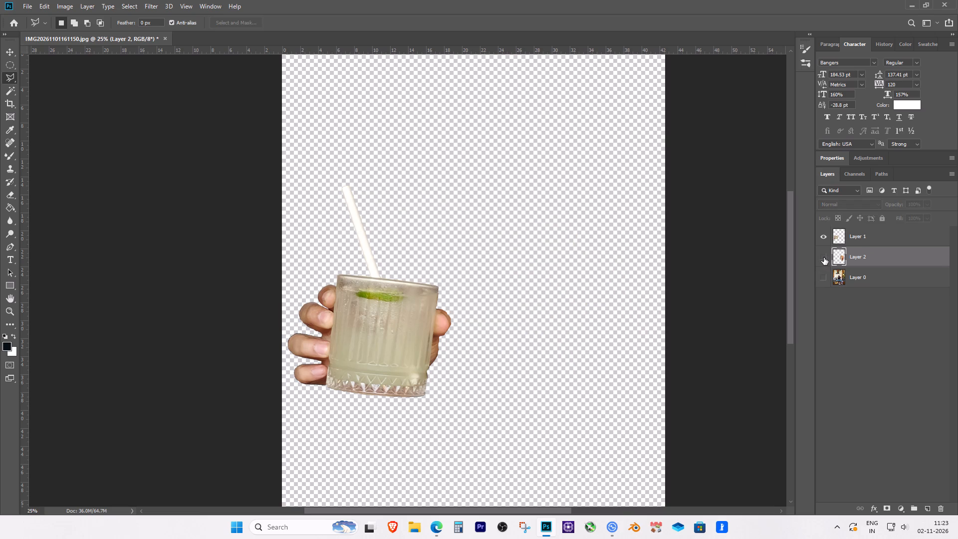
left_click(24, 8)
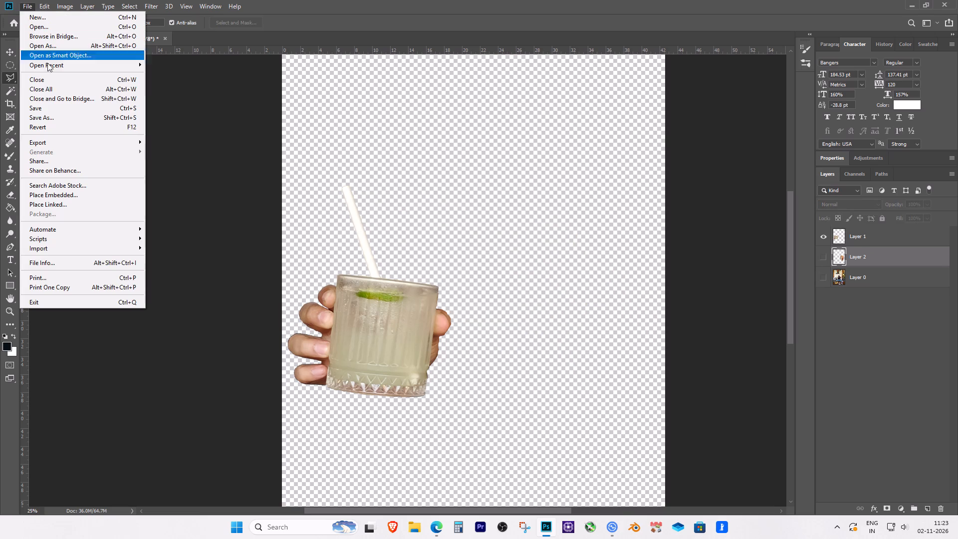
left_click(48, 120)
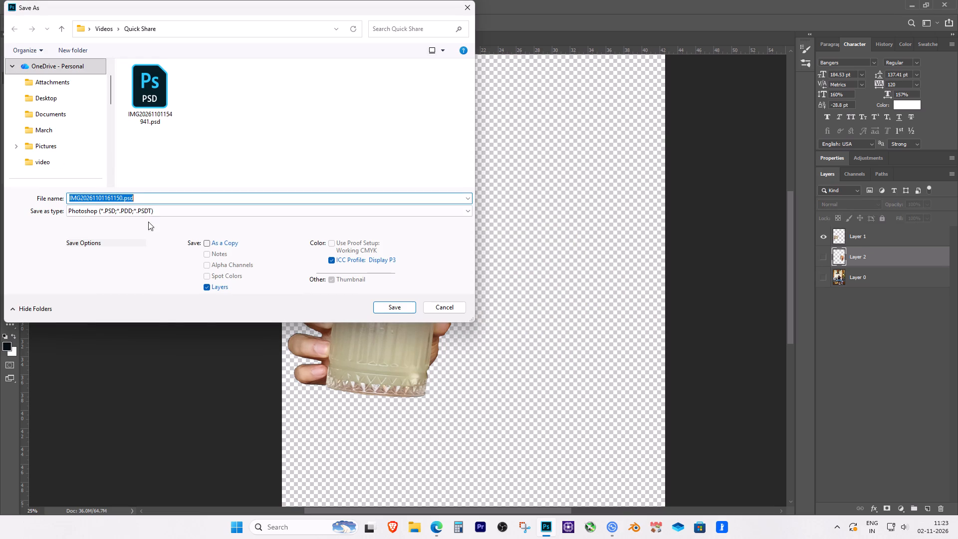
left_click(125, 213)
left_click(125, 213)
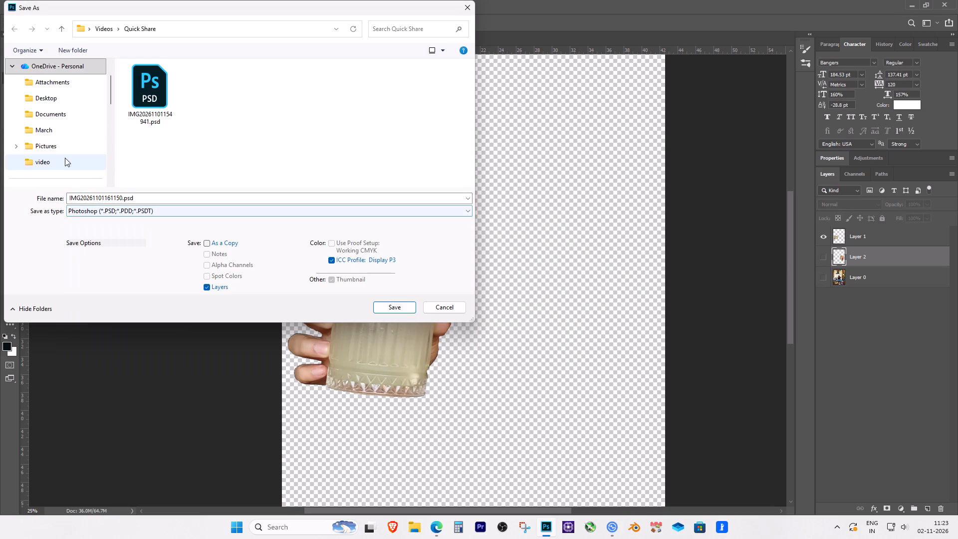
scroll(61, 150, "down", 2)
left_click(42, 123)
left_click(44, 115)
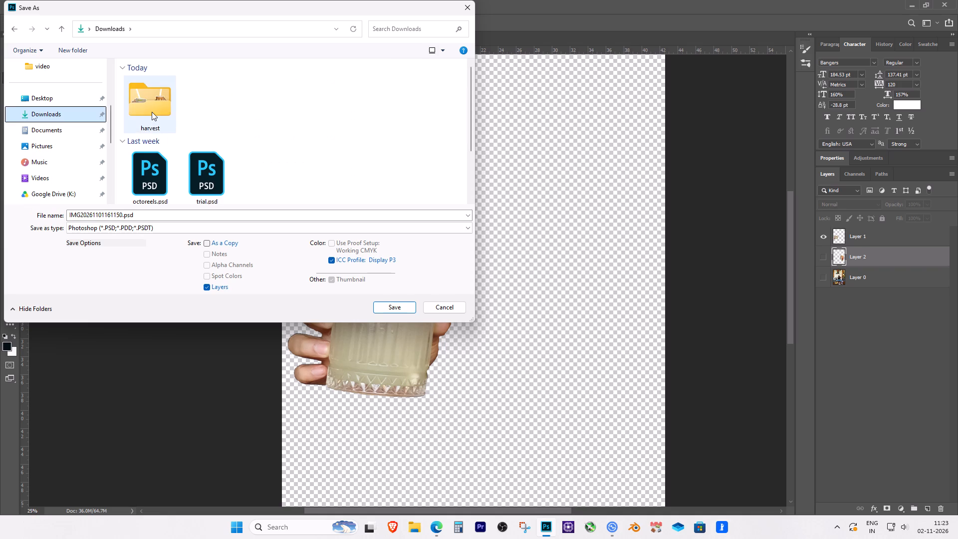
double_click(152, 111)
left_click(147, 228)
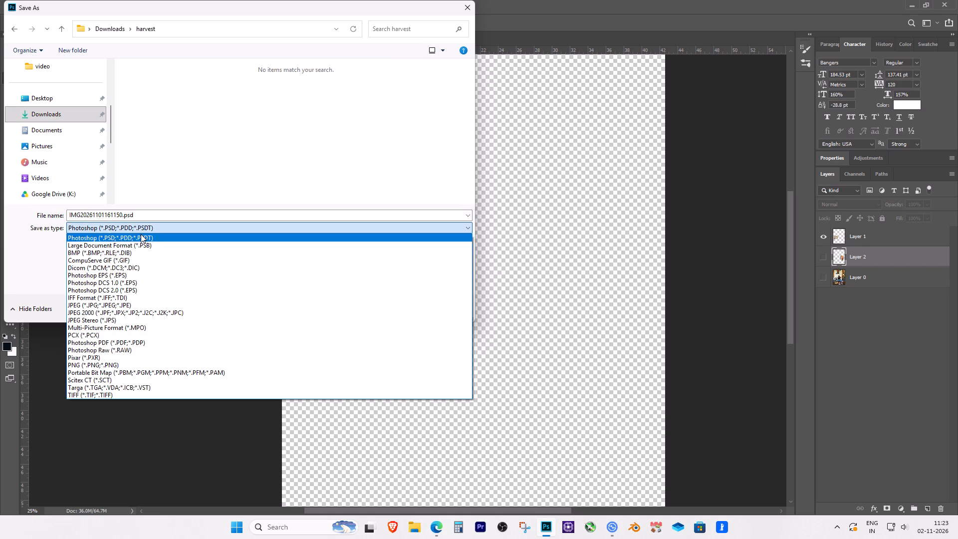
left_click(103, 364)
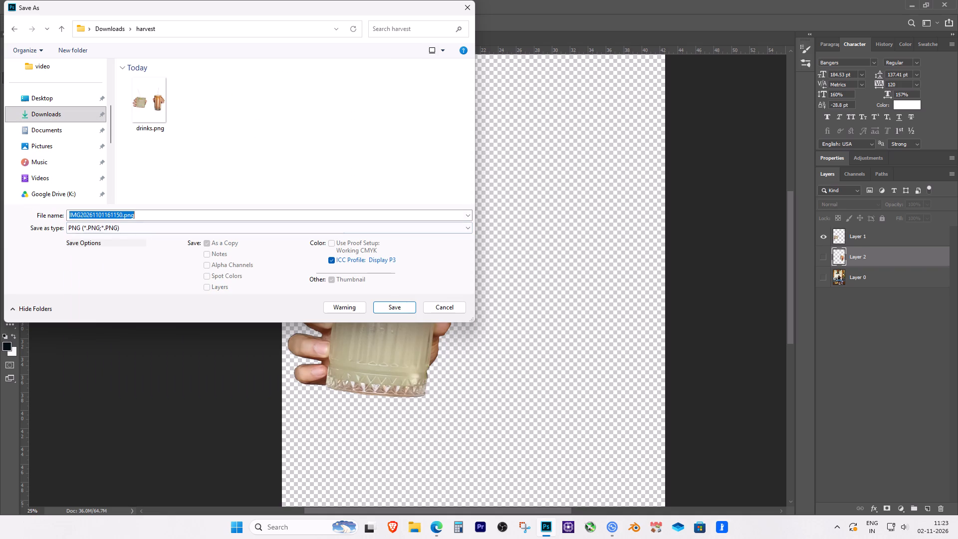
left_click(110, 212)
left_click(117, 214)
left_click_drag(122, 217, 4, 214)
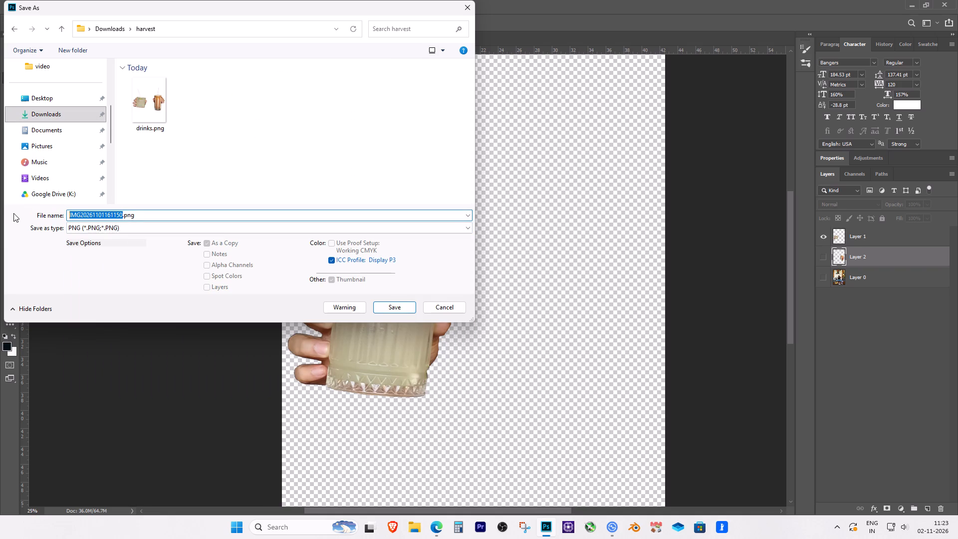
type("drik")
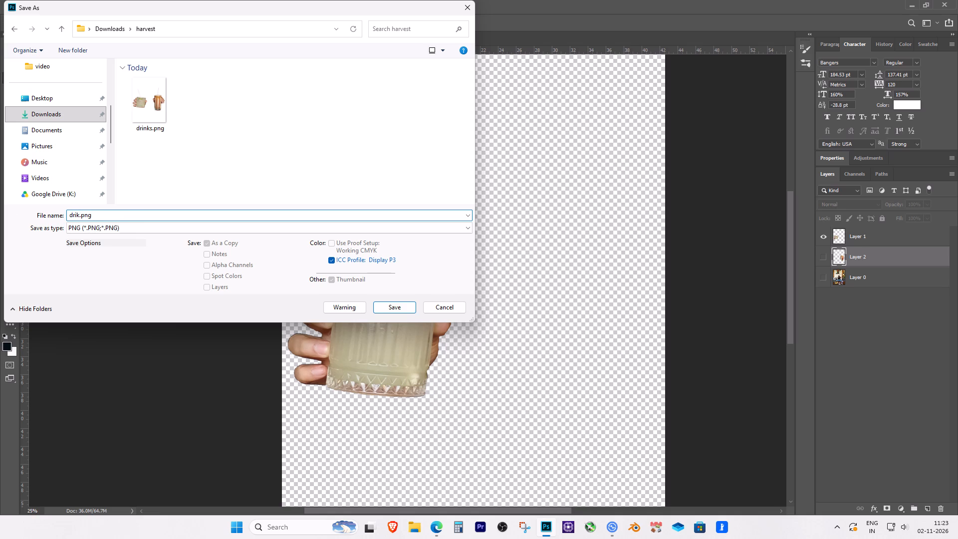
key("BackSpace")
type("nks1")
key("Return")
left_click(545, 154)
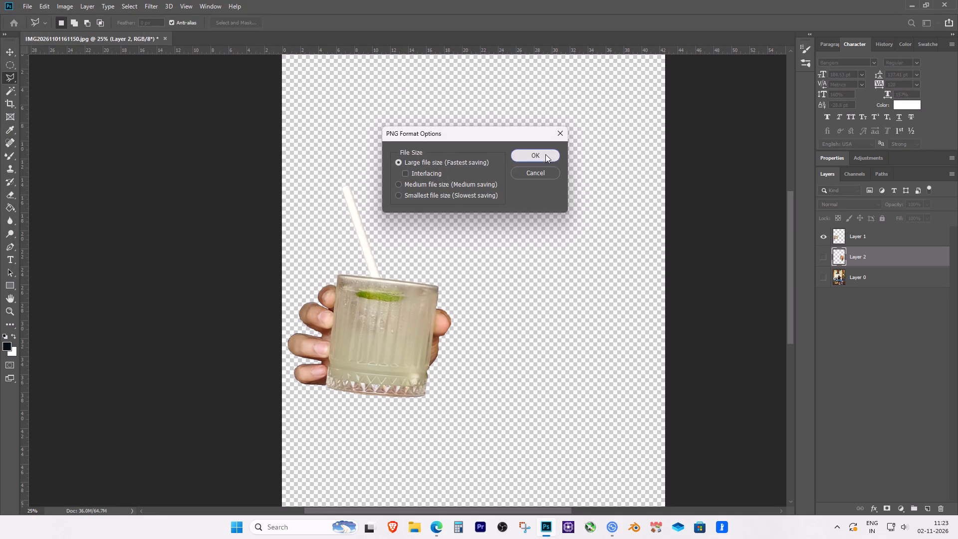
Show only Layer 2 and save the chocolate drink hand alone as a PNG named drinks2 in the Downloads harvest folder.
left_click(825, 256)
left_click(822, 241)
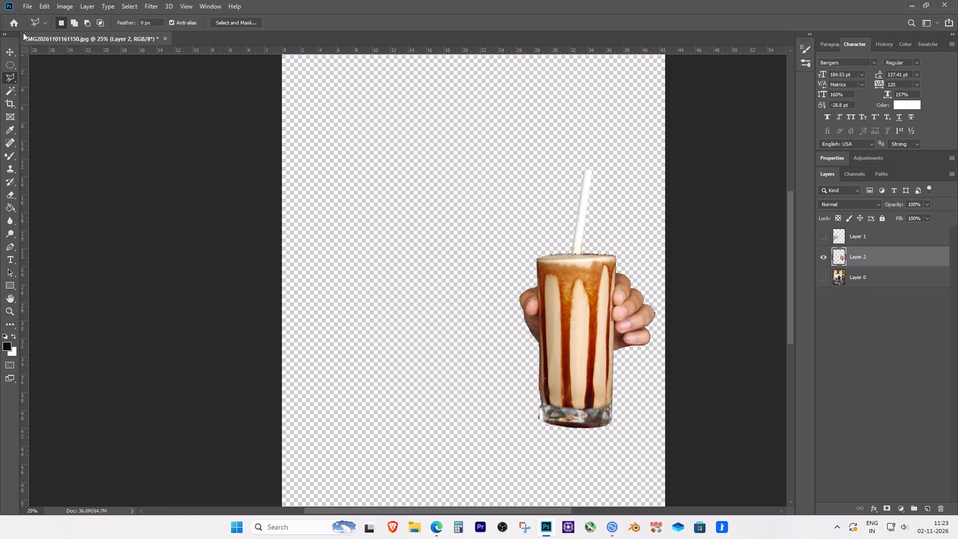
left_click(26, 8)
left_click(48, 118)
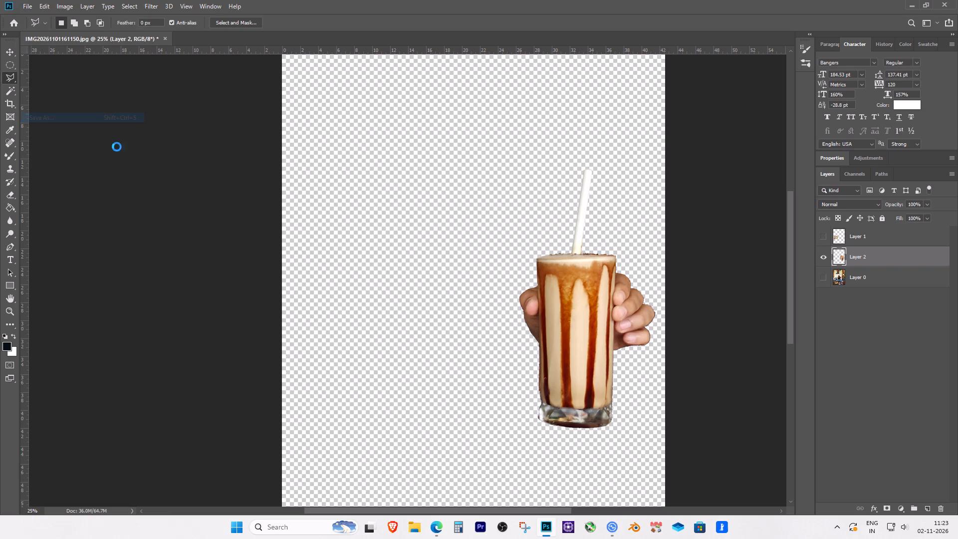
left_click(237, 220)
left_click(234, 214)
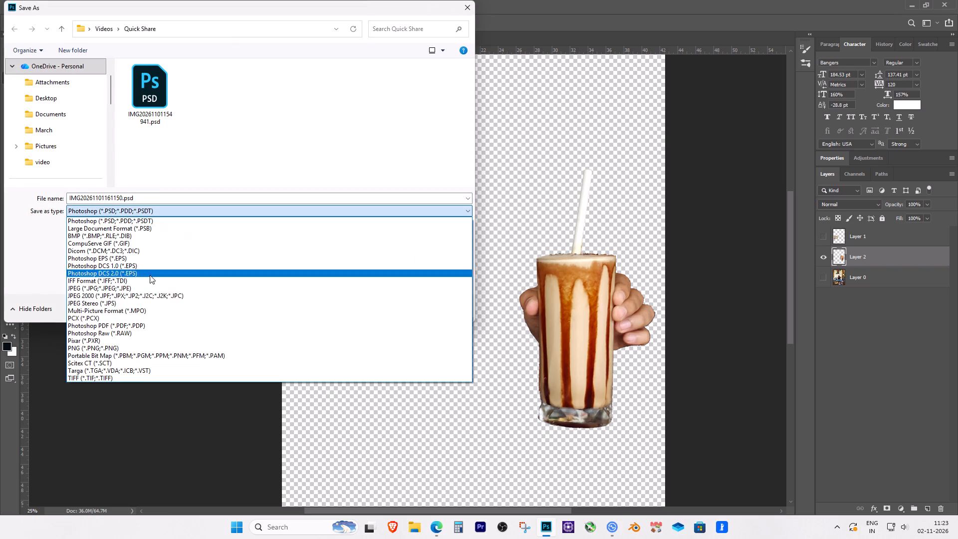
left_click(108, 346)
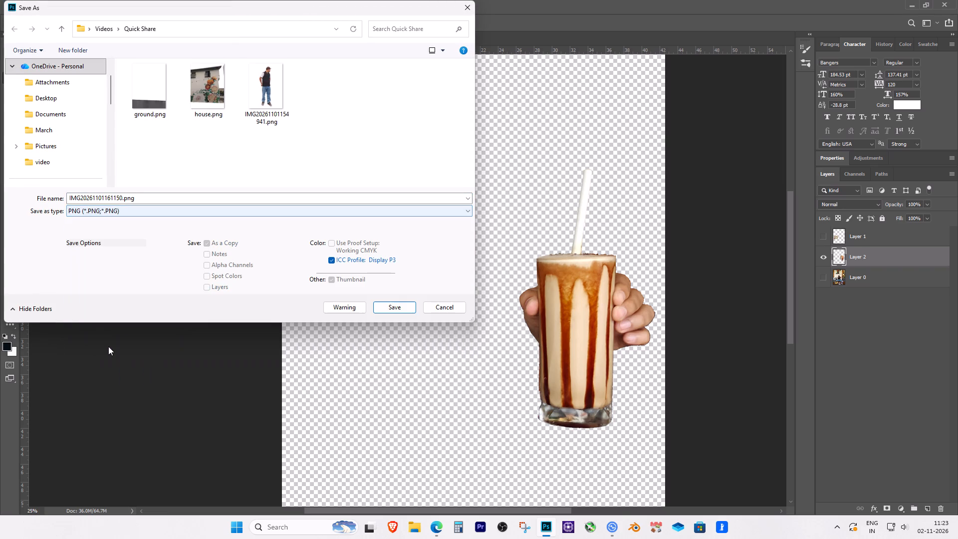
scroll(82, 170, "down", 1)
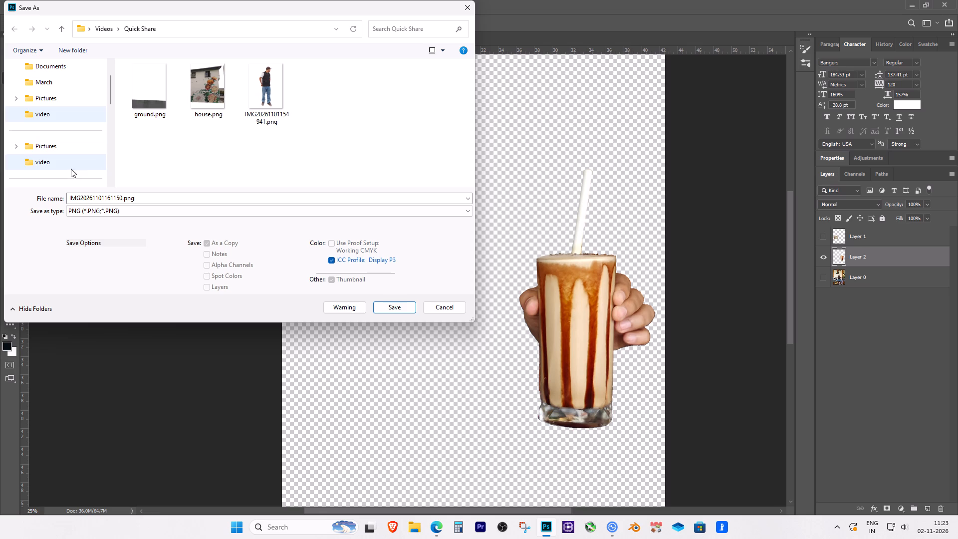
left_click(48, 164)
double_click(155, 103)
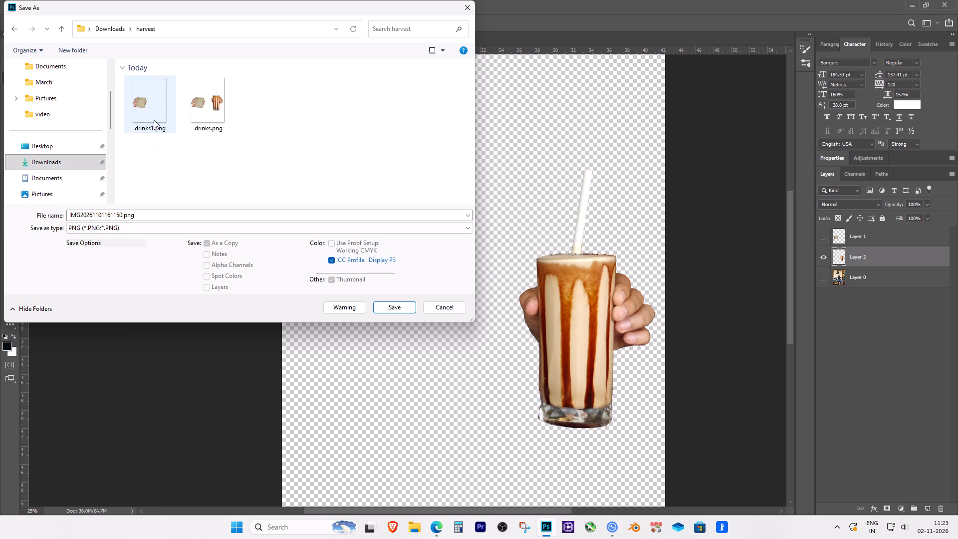
left_click(134, 218)
type("drinks")
key("2")
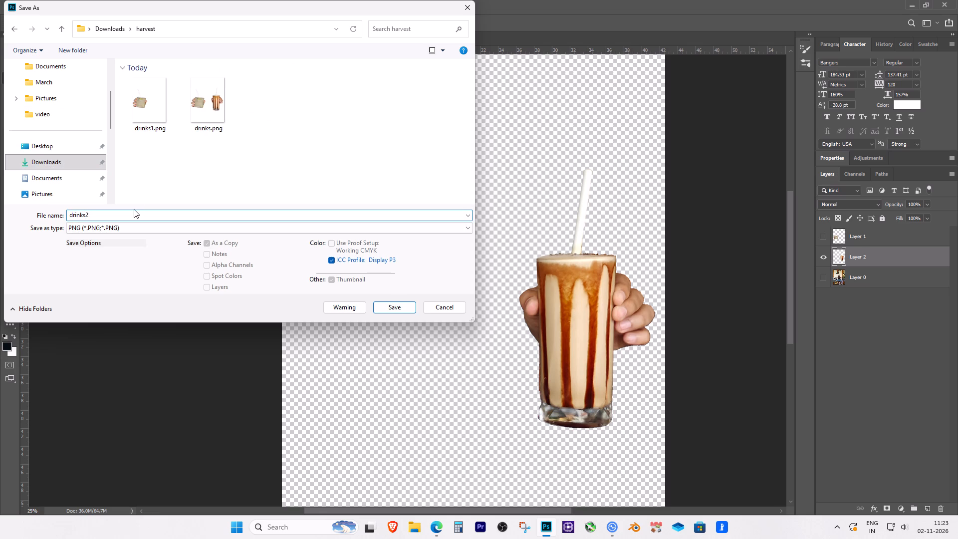
key("Return")
left_click(542, 155)
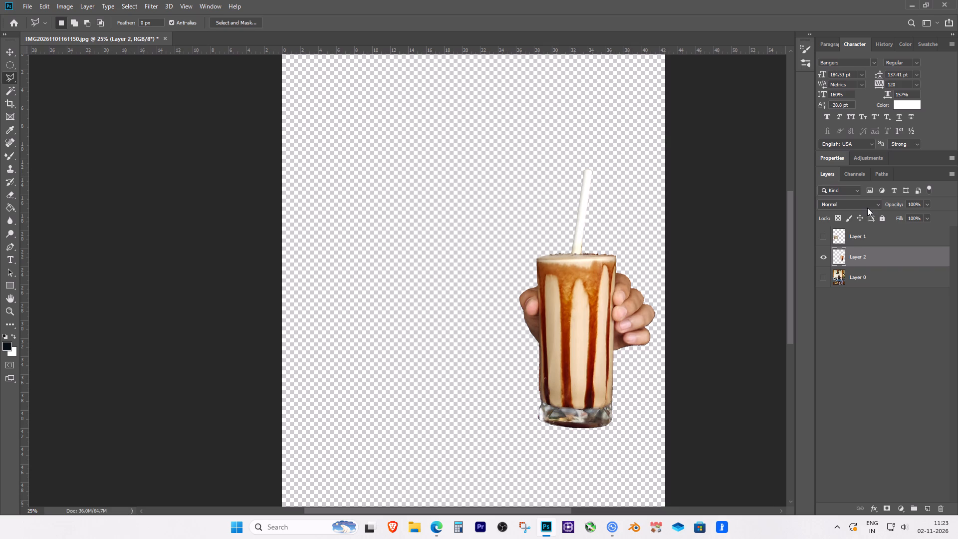
Show only Layer 0 and save the original photo as a large-file-size PNG named main in the Downloads harvest folder.
left_click(870, 275)
left_click(828, 257)
left_click(821, 278)
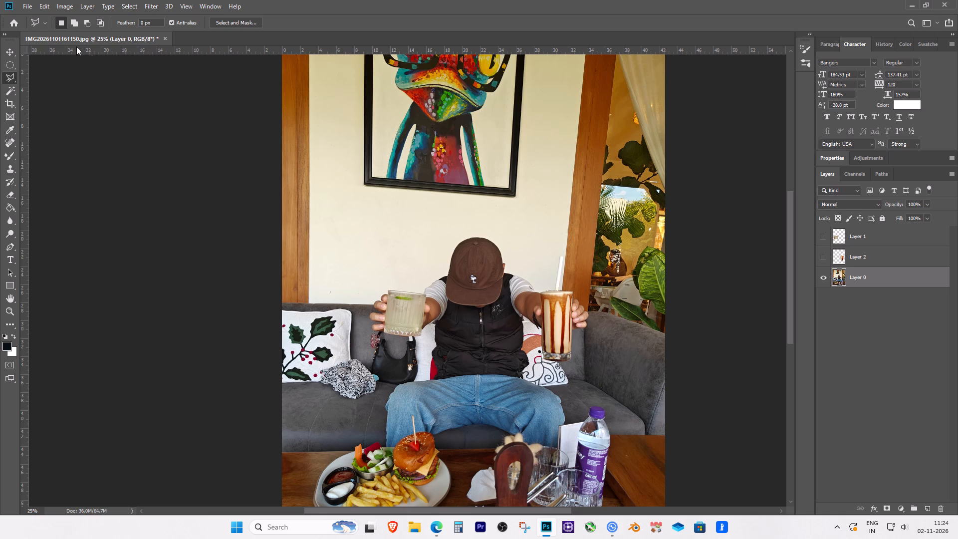
left_click(32, 3)
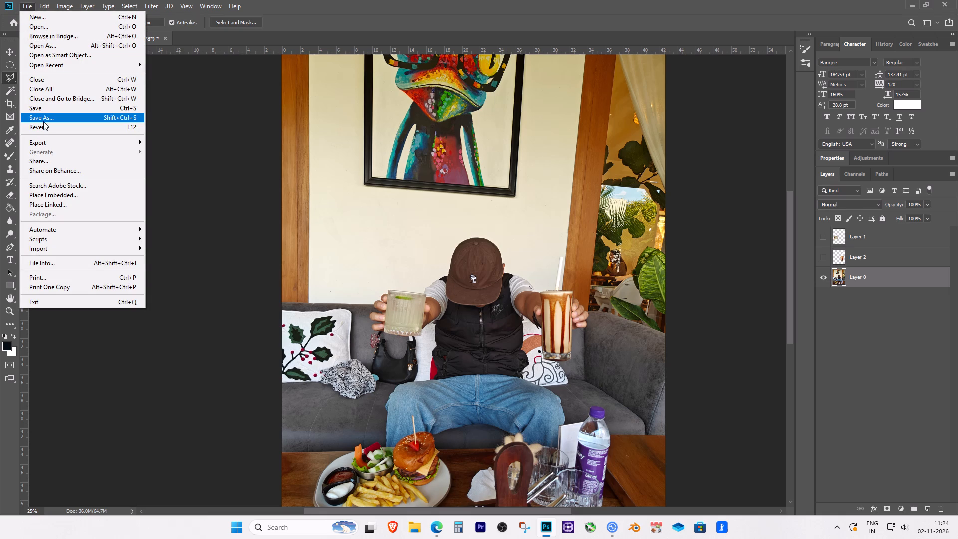
left_click(43, 121)
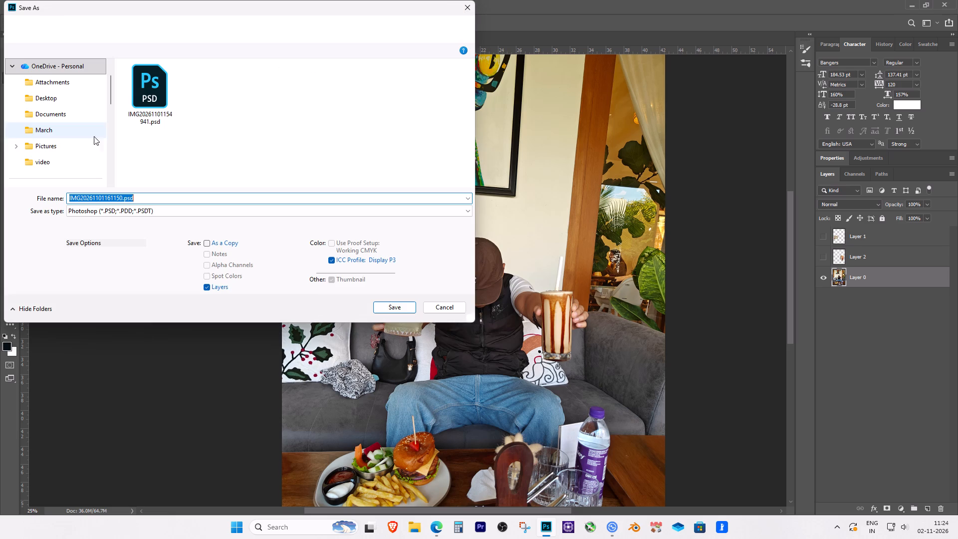
scroll(43, 137, "down", 2)
left_click(49, 121)
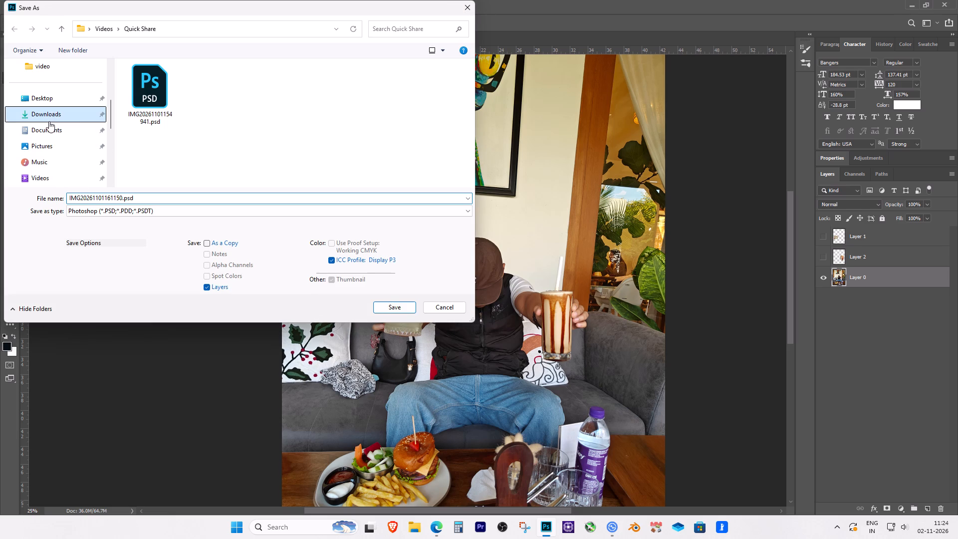
double_click(149, 119)
left_click(141, 229)
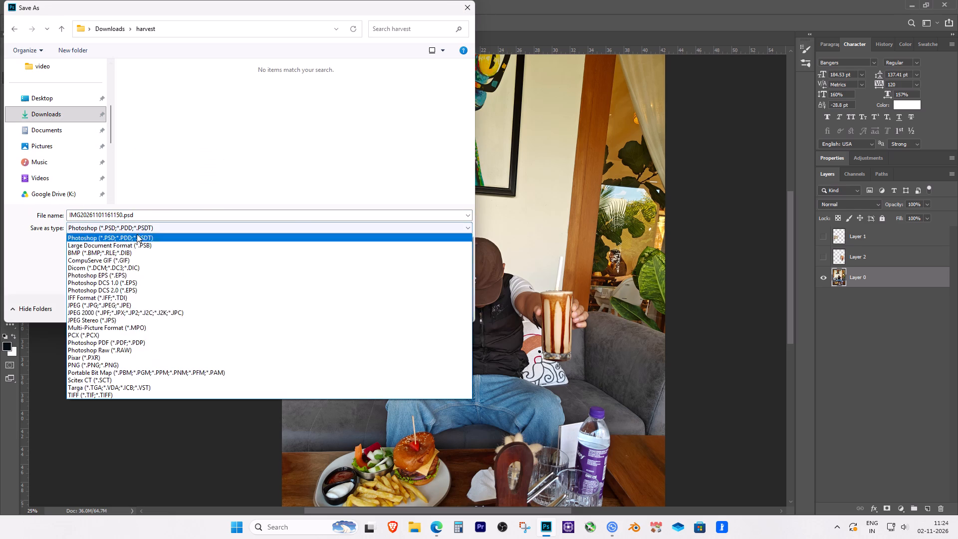
left_click(111, 364)
left_click(142, 214)
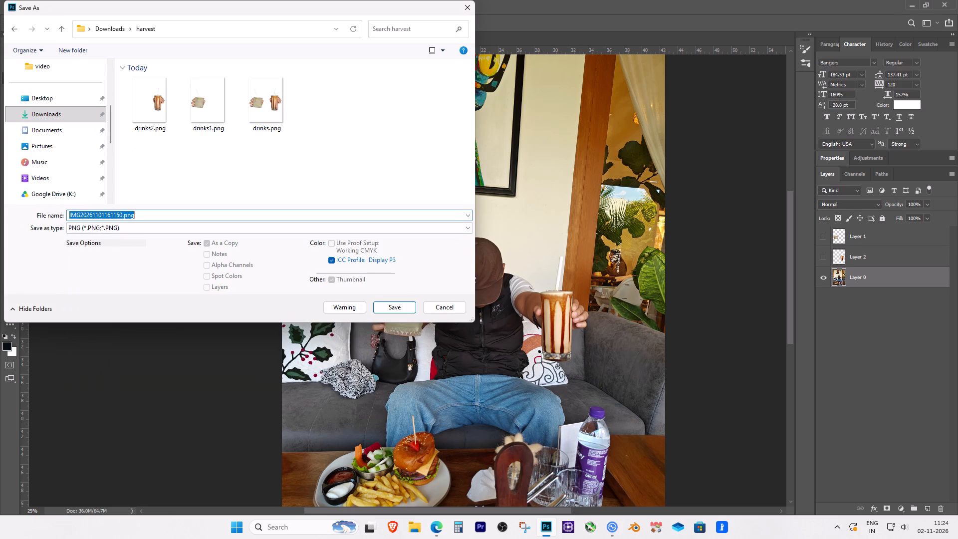
type("main")
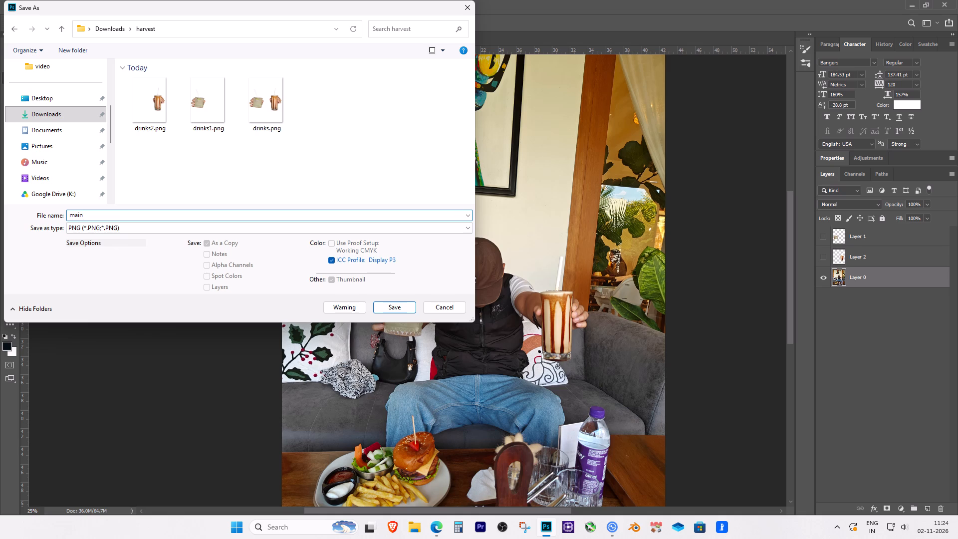
key("Return")
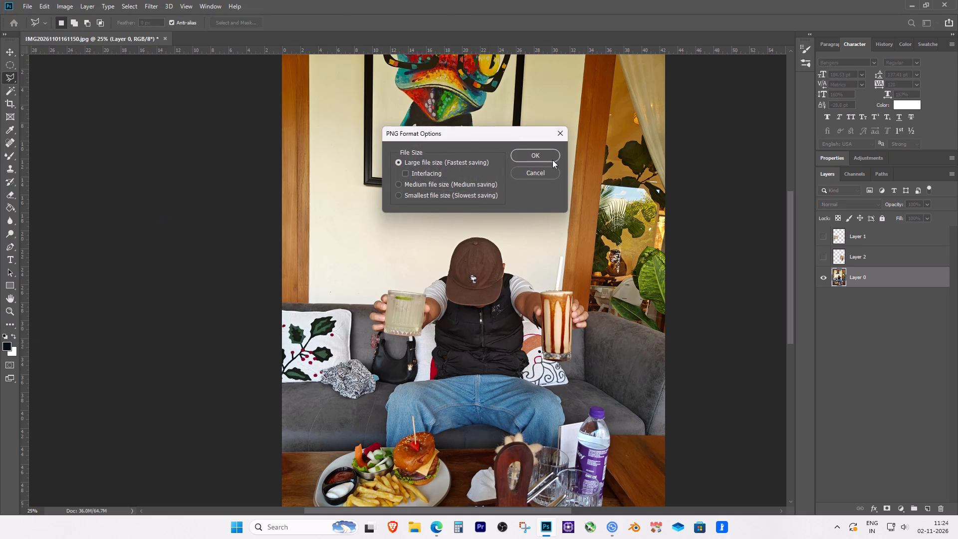
left_click(552, 160)
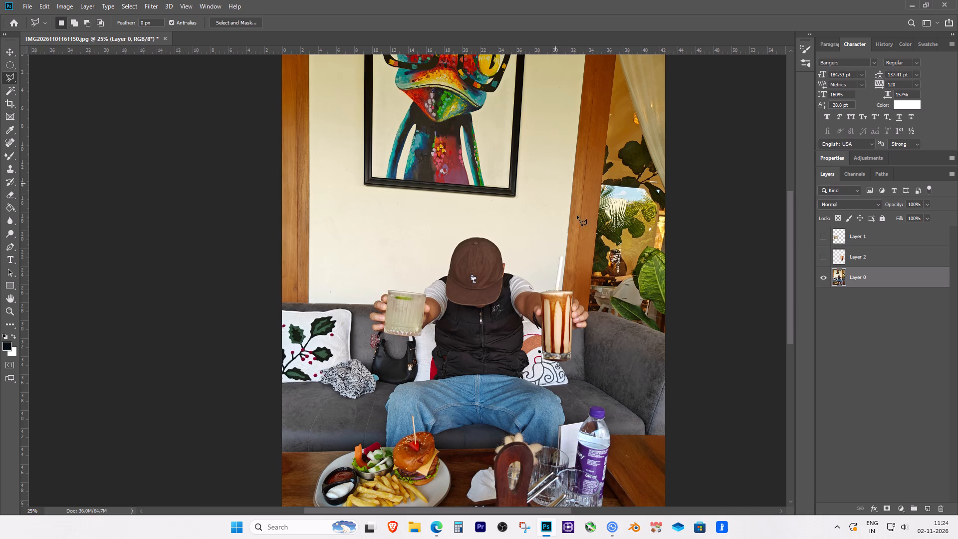
Launch Adobe Premiere Pro.
left_click(479, 534)
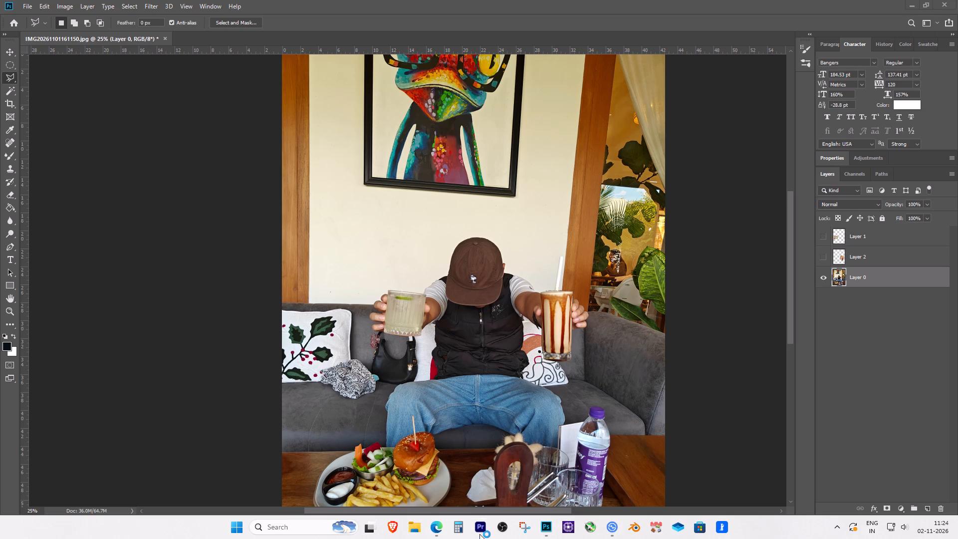